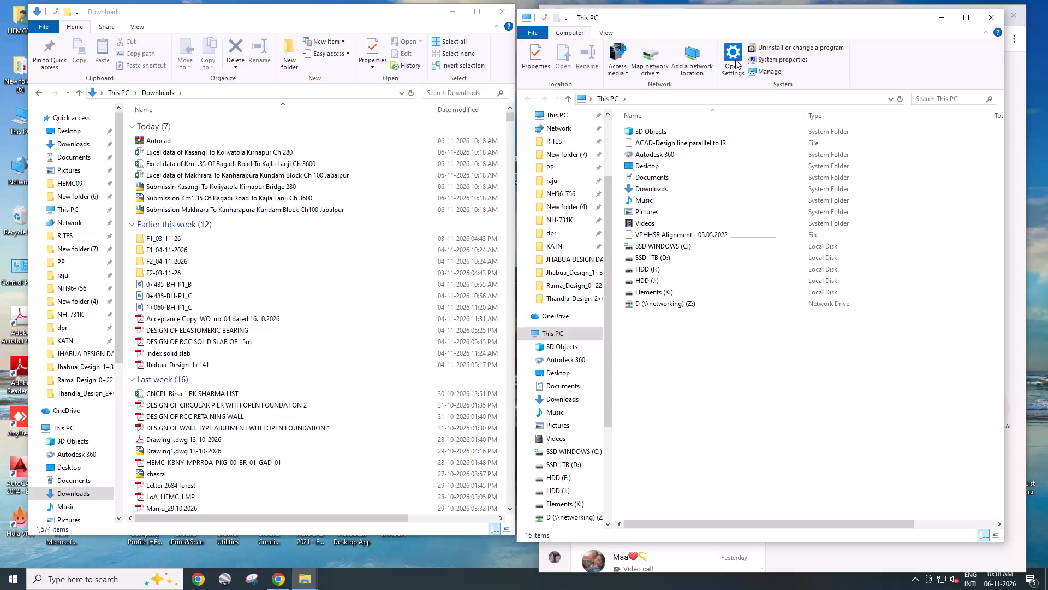
# Open the MPRRDA_BALAGHAT BRIDGE folder on drive D under P2, Root, ALL DATA, 2026.
pyautogui.doubleClick(660, 254)
pyautogui.doubleClick(652, 154)
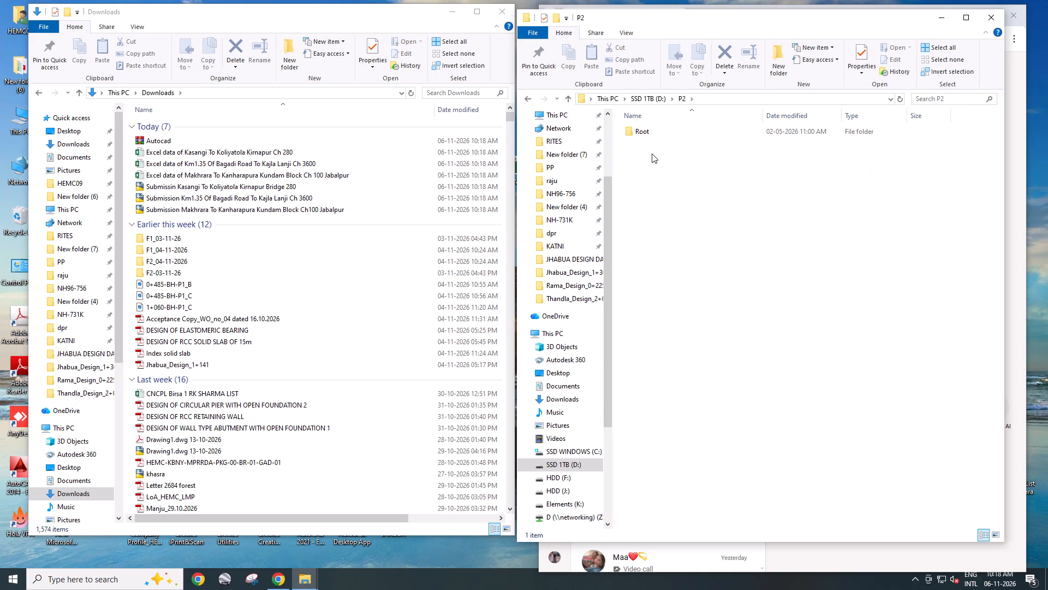
pyautogui.scroll(-2, 652, 153)
pyautogui.doubleClick(660, 126)
pyautogui.doubleClick(661, 125)
pyautogui.doubleClick(659, 134)
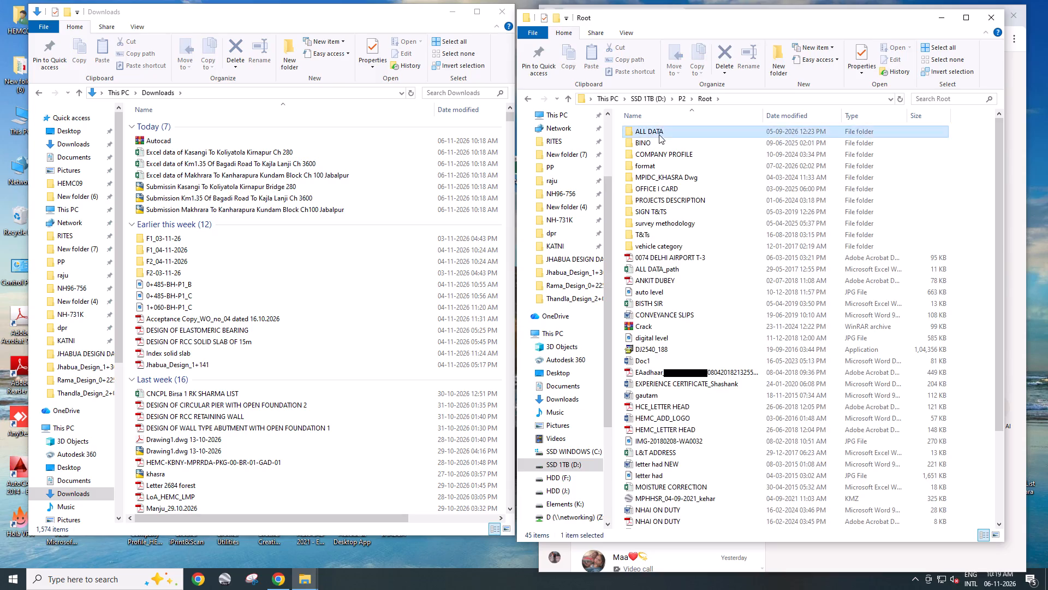
pyautogui.doubleClick(638, 197)
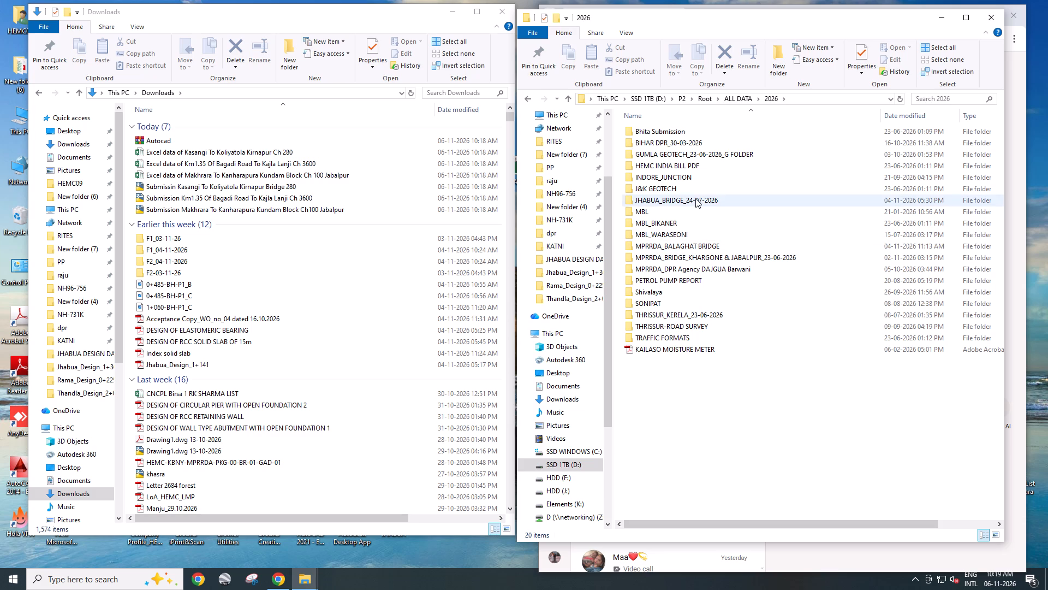
pyautogui.doubleClick(701, 249)
# Look through the BALAGHAT TOPO DATA folder and return to the MPRRDA_BALAGHAT BRIDGE folder.
pyautogui.doubleClick(694, 144)
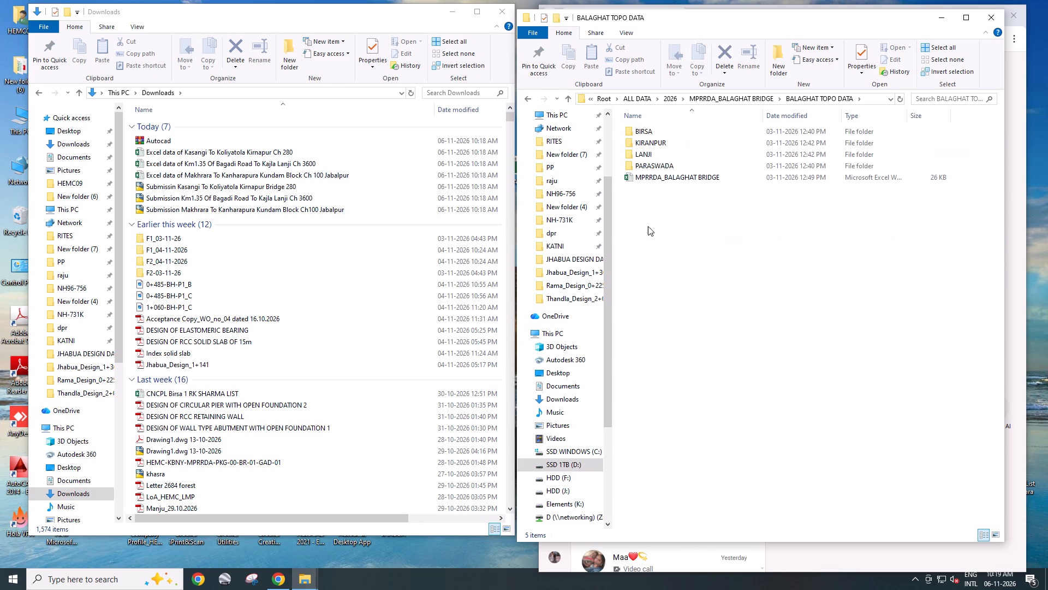
pyautogui.click(724, 96)
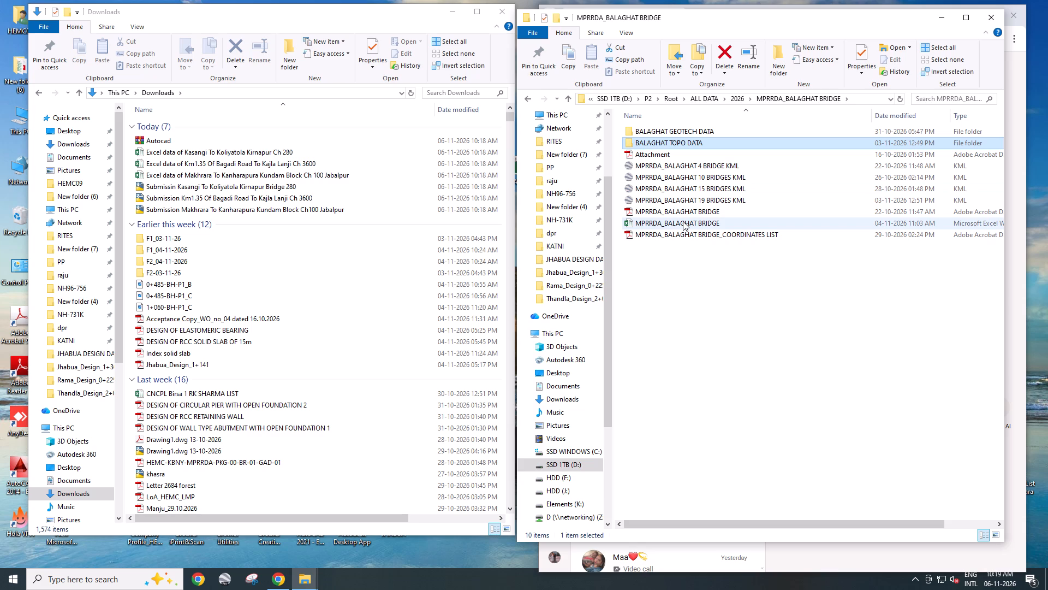
pyautogui.doubleClick(698, 140)
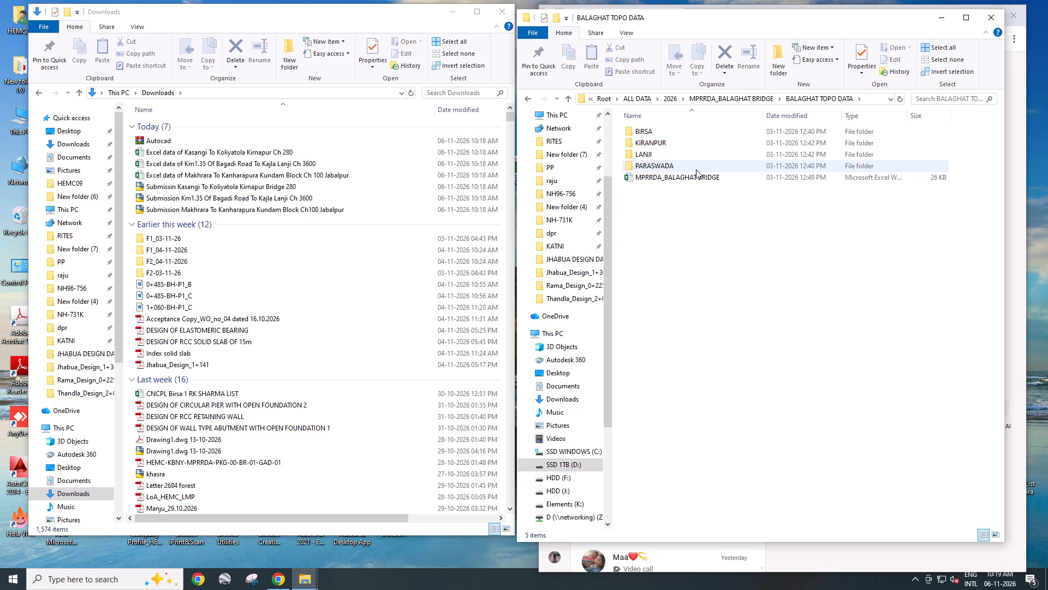
pyautogui.click(749, 97)
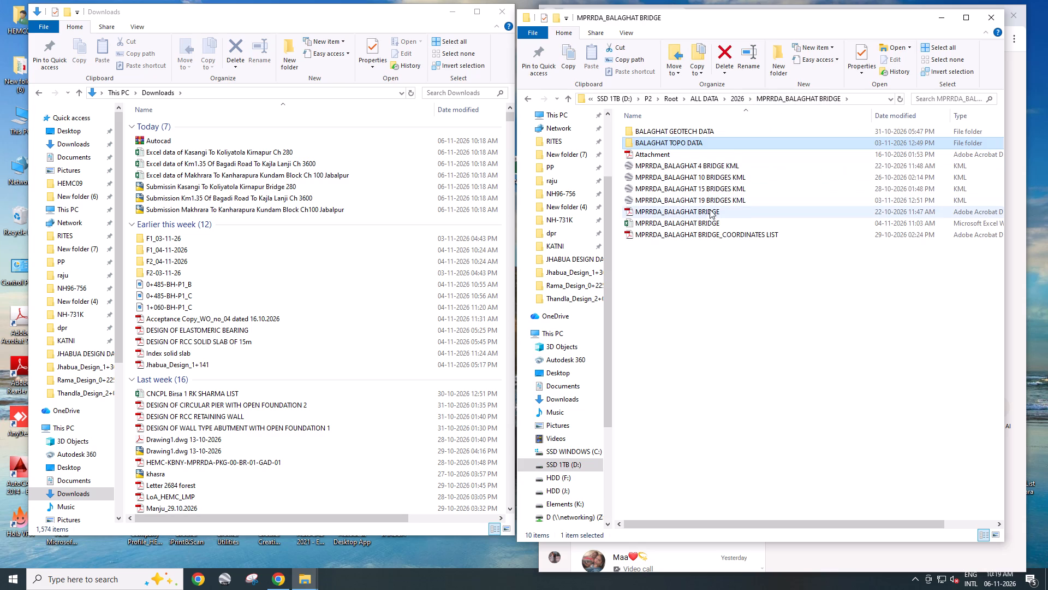
# Open the MPRRDA_BALAGHAT BRIDGE Excel workbook from the project folder.
pyautogui.doubleClick(705, 221)
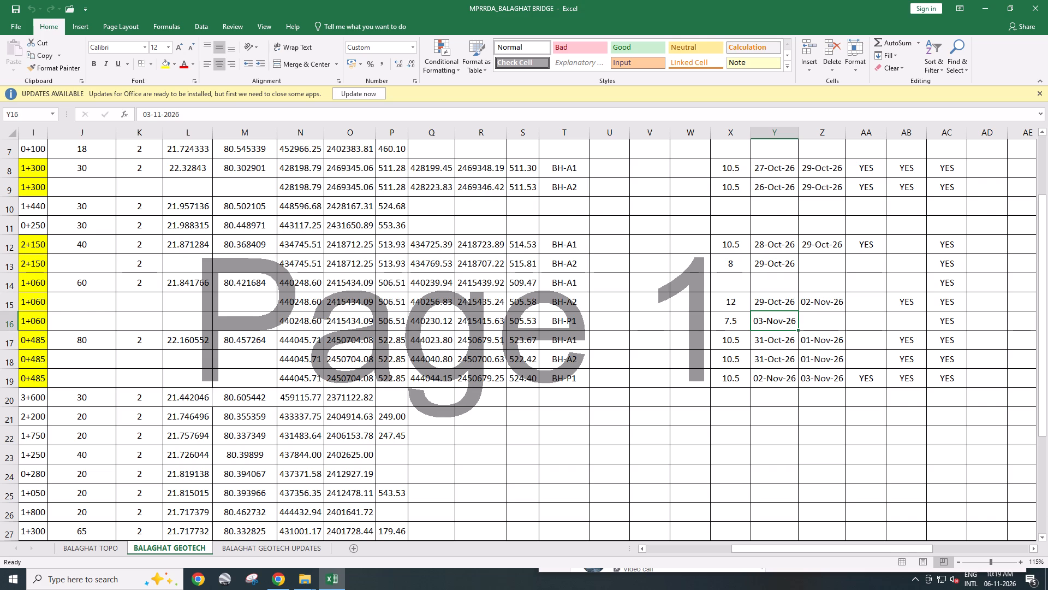
# Open the ks folder from the desktop and launch the application shortcut inside it.
pyautogui.press('super+d')
pyautogui.doubleClick(110, 221)
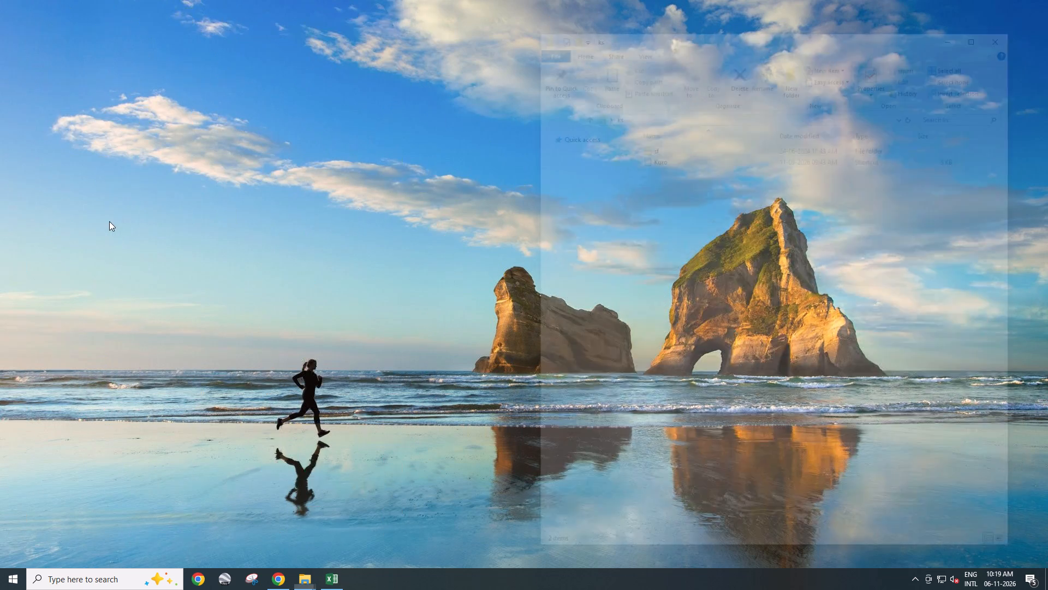
pyautogui.doubleClick(642, 161)
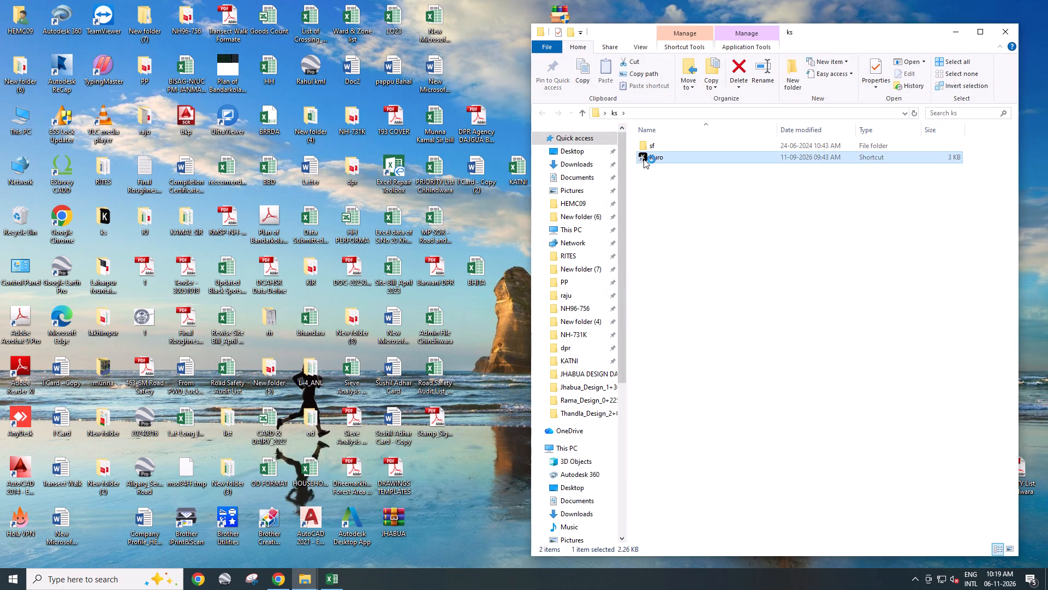
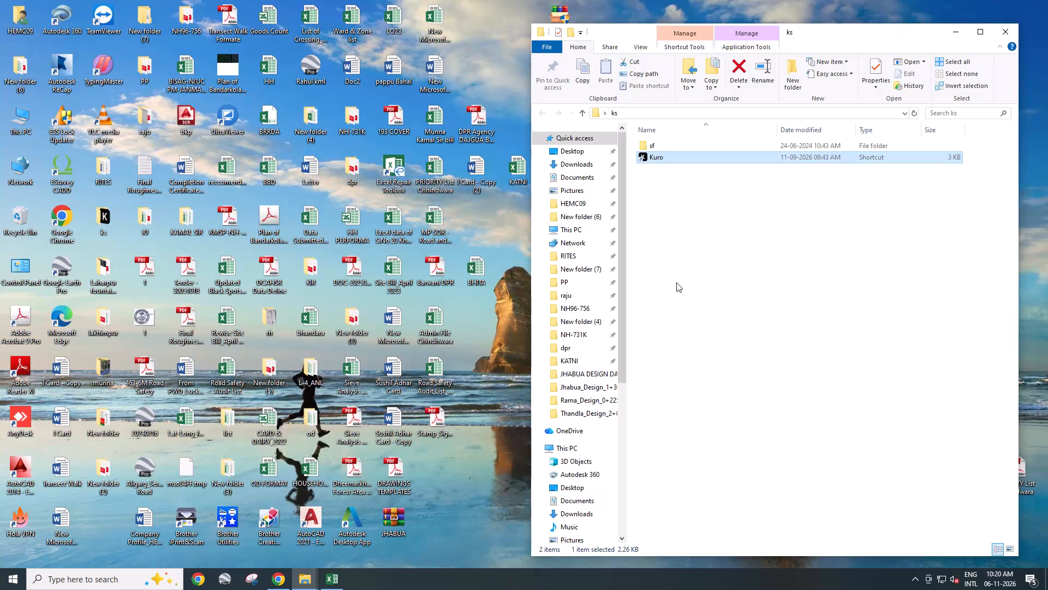
# Close the ks folder window.
pyautogui.click(1014, 23)
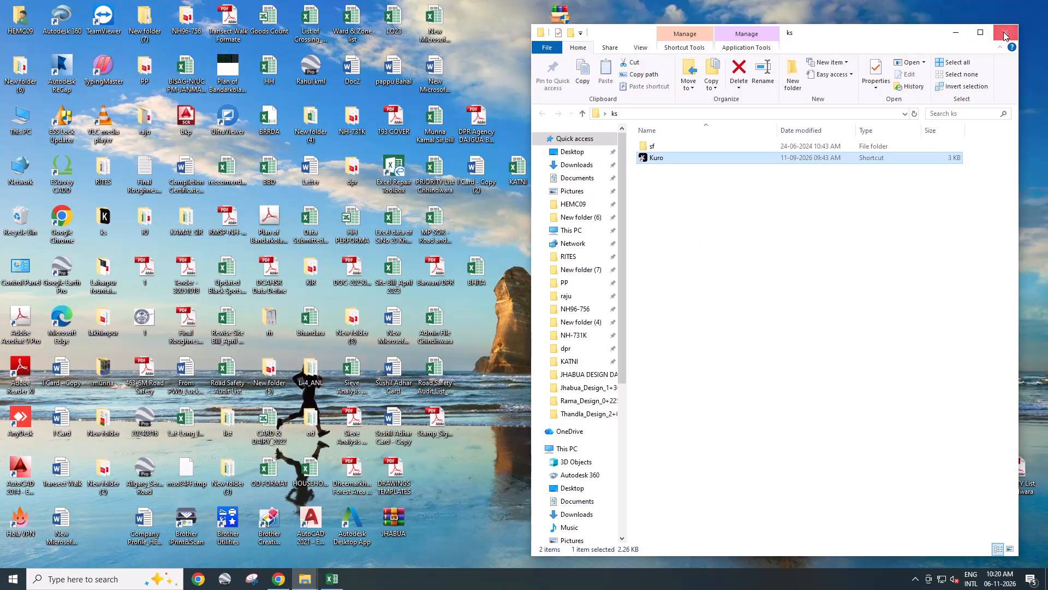
pyautogui.click(1002, 35)
# Review the BALAGHAT GEOTECH and BALAGHAT TOPO sheets of the MPRRDA_BALAGHAT BRIDGE workbook in Excel, and close the workbook.
pyautogui.click(341, 581)
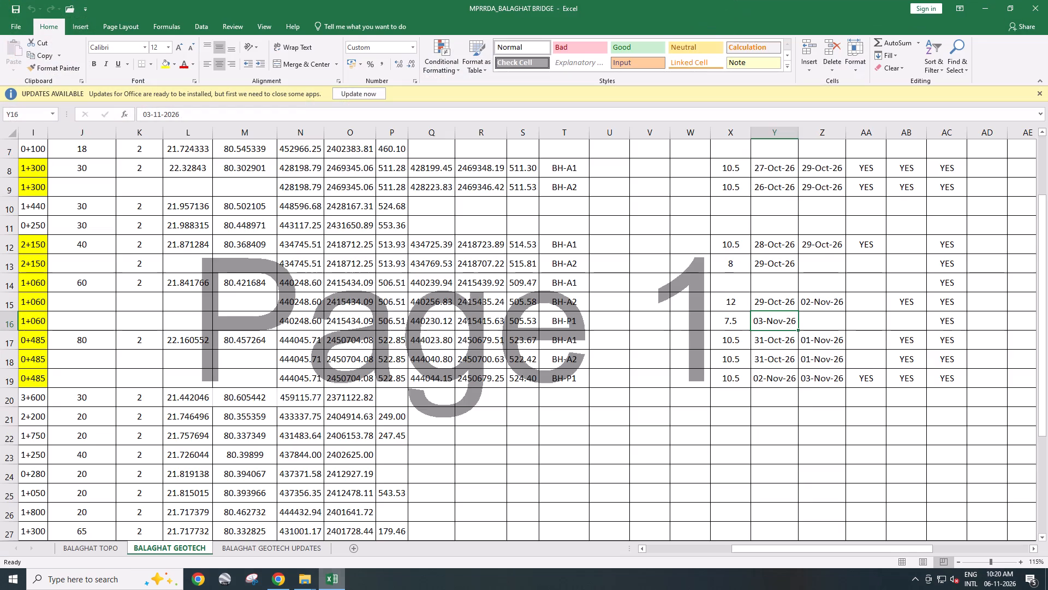
pyautogui.scroll(2, 456, 467)
pyautogui.scroll(-6, 474, 438)
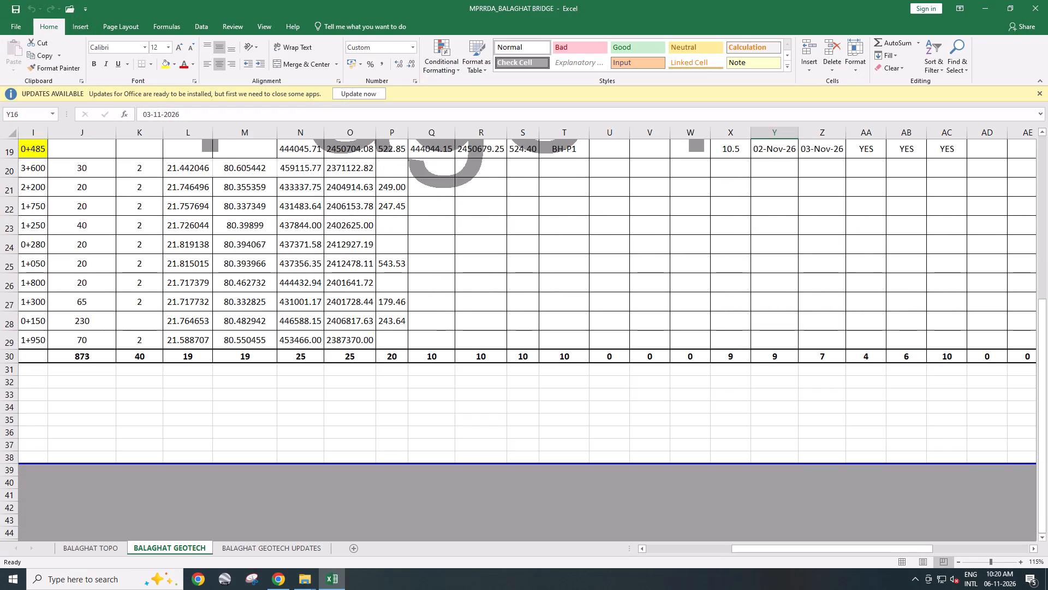
pyautogui.keyDown('ctrl'); pyautogui.scroll(-2, 540, 435); pyautogui.keyUp('ctrl')
pyautogui.scroll(1, 540, 435)
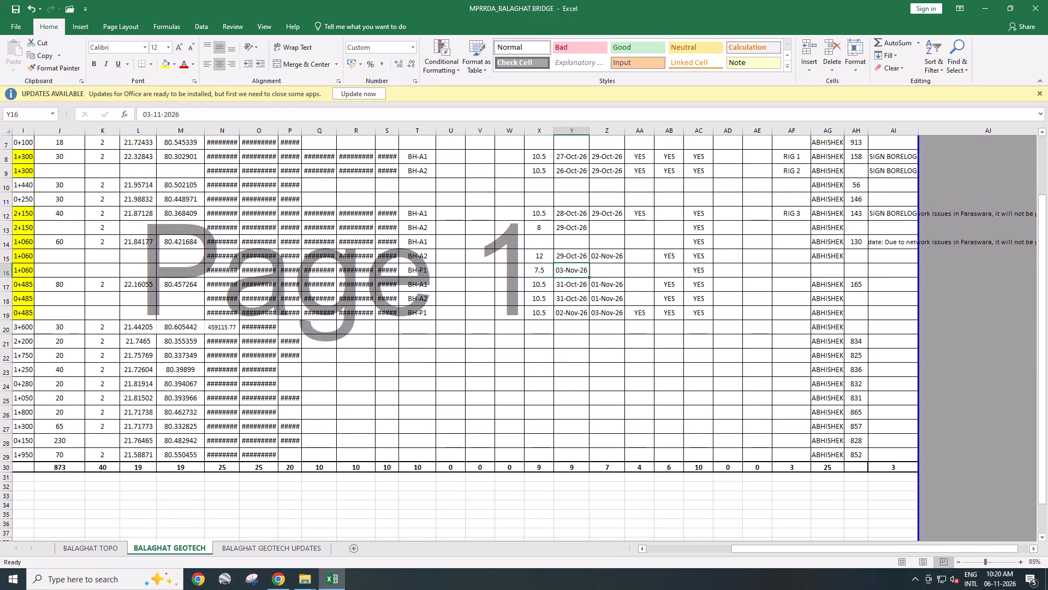
pyautogui.moveTo(745, 549); pyautogui.dragTo(646, 549)
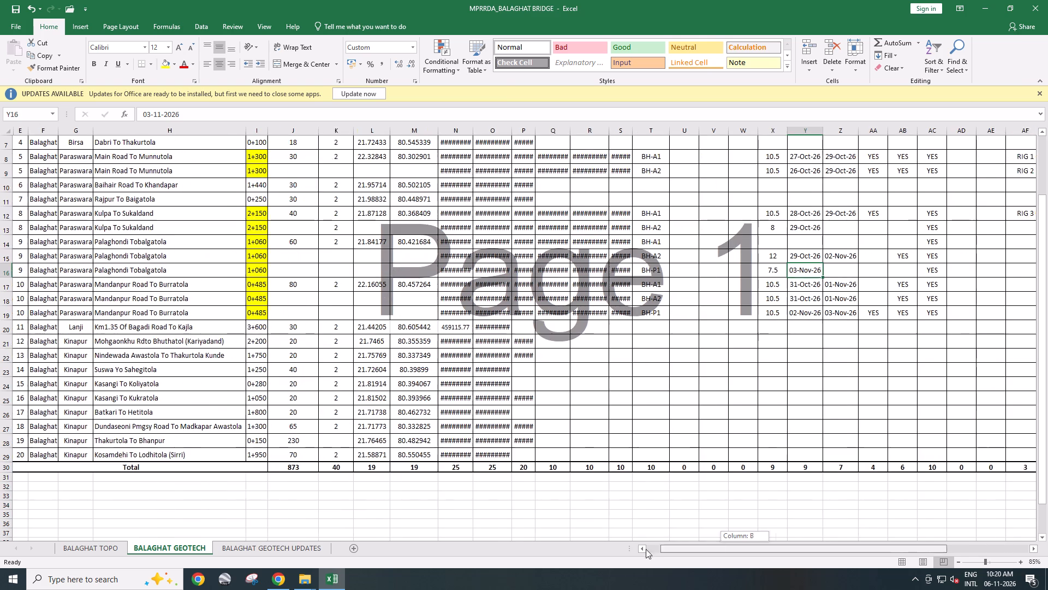
pyautogui.moveTo(646, 549); pyautogui.dragTo(592, 546)
pyautogui.click(99, 546)
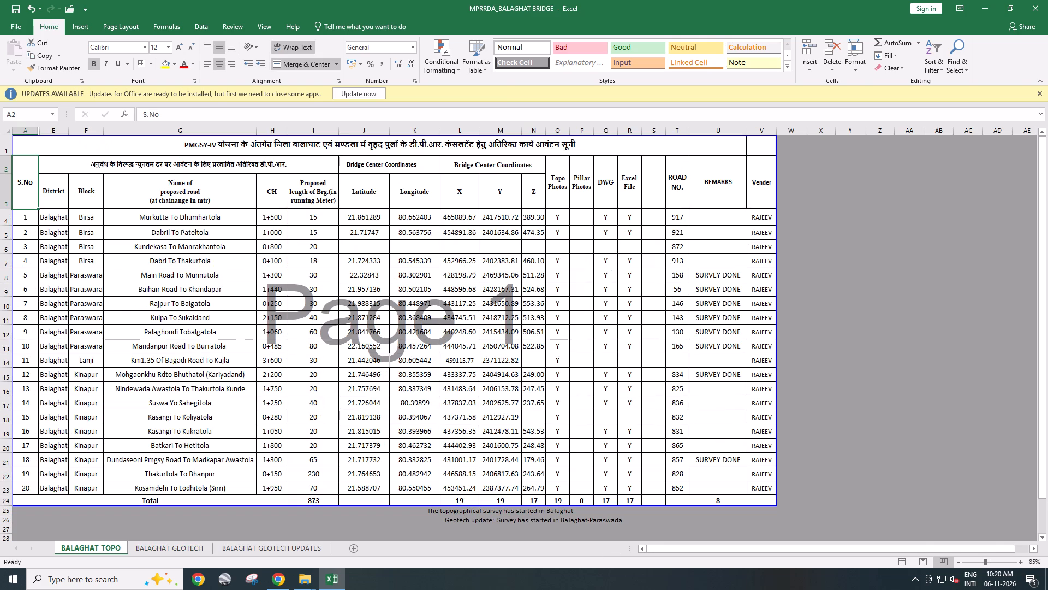
pyautogui.click(1043, 9)
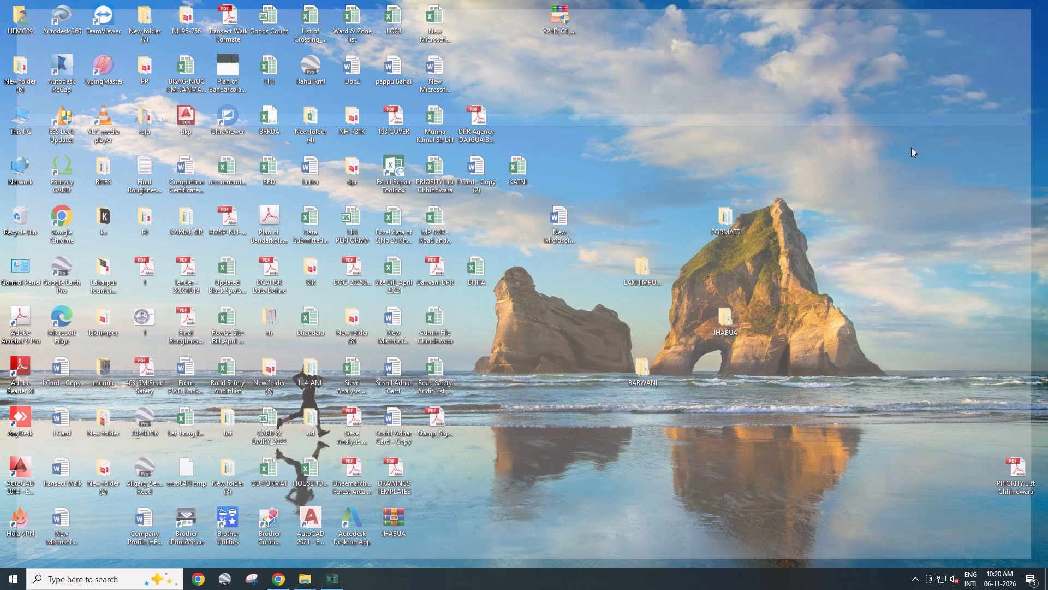
# Delete the duplicate MPRRDA_BALAGHAT BRIDGE workbook from the BALAGHAT TOPO DATA folder.
pyautogui.click(296, 589)
pyautogui.click(347, 540)
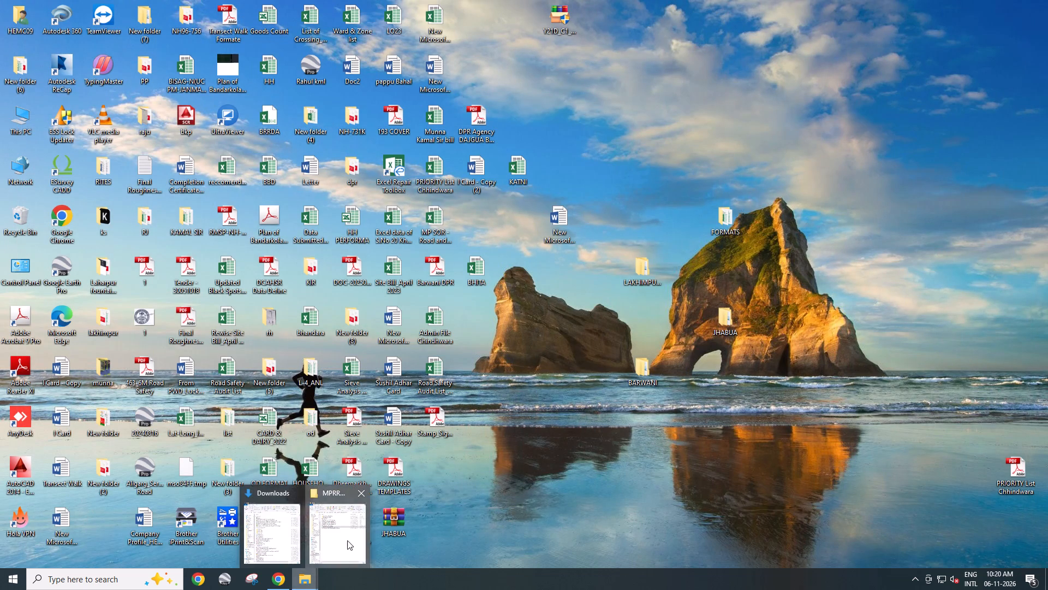
pyautogui.doubleClick(701, 143)
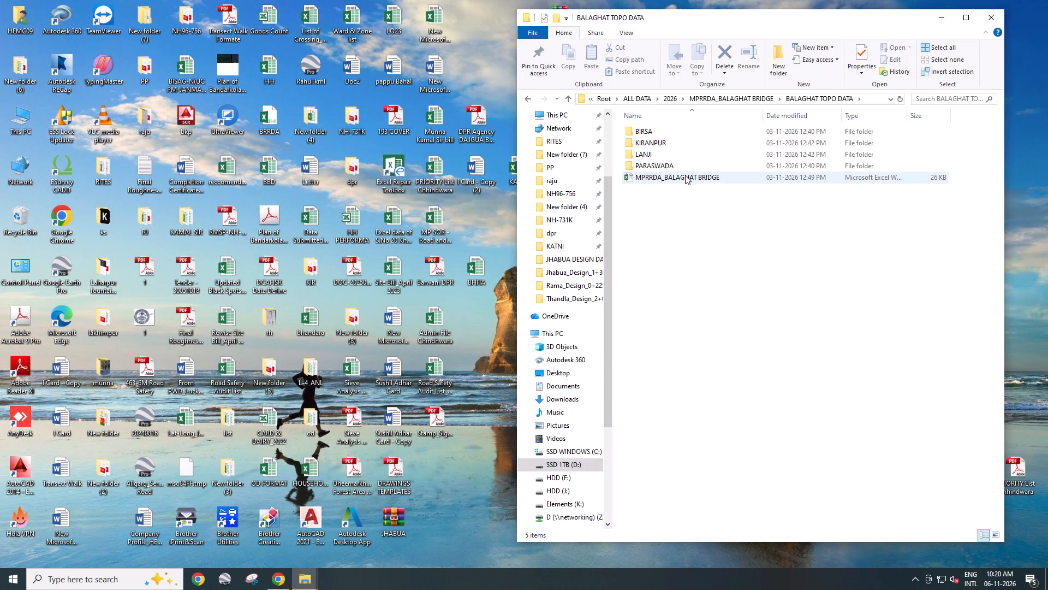
pyautogui.click(685, 179)
pyautogui.press('Delete')
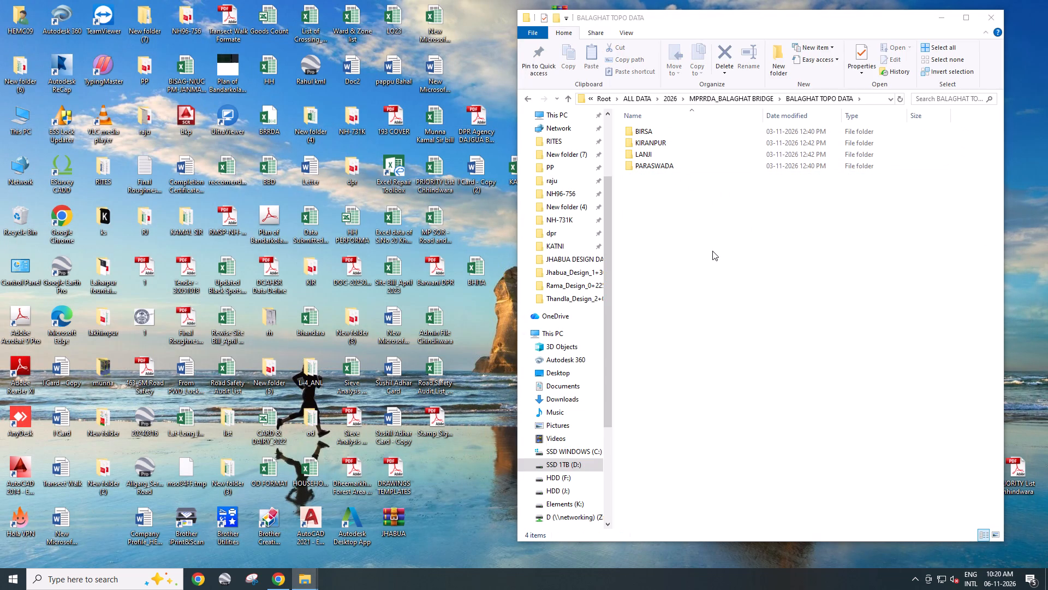
pyautogui.click(712, 251)
# Go back up to the MPRRDA_BALAGHAT BRIDGE folder and open its MPRRDA_BALAGHAT BRIDGE Excel workbook.
pyautogui.click(764, 95)
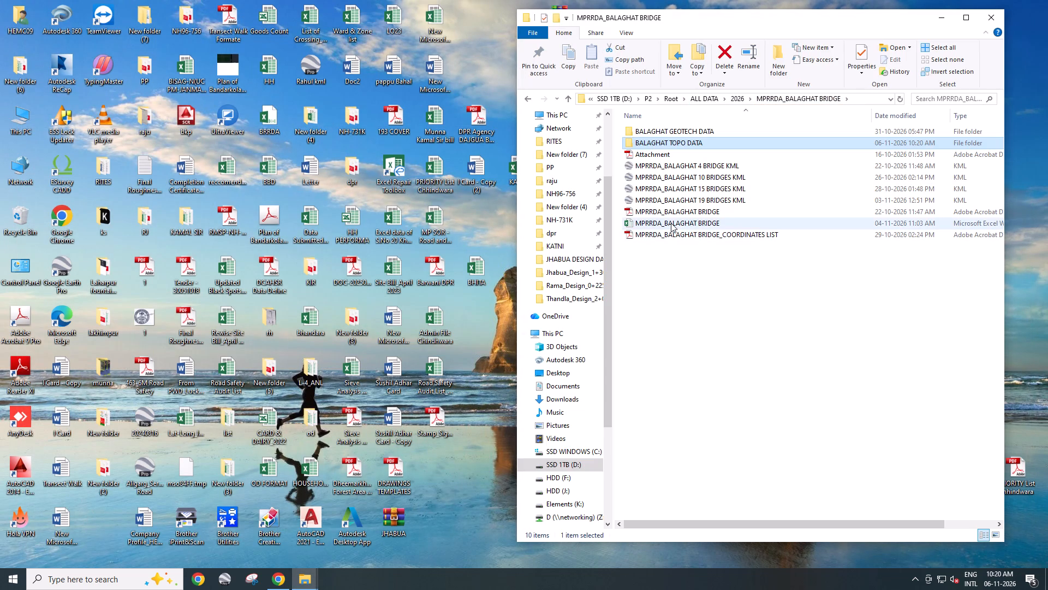
pyautogui.doubleClick(671, 223)
# Bring up the Downloads folder window in front of the workbook.
pyautogui.click(314, 587)
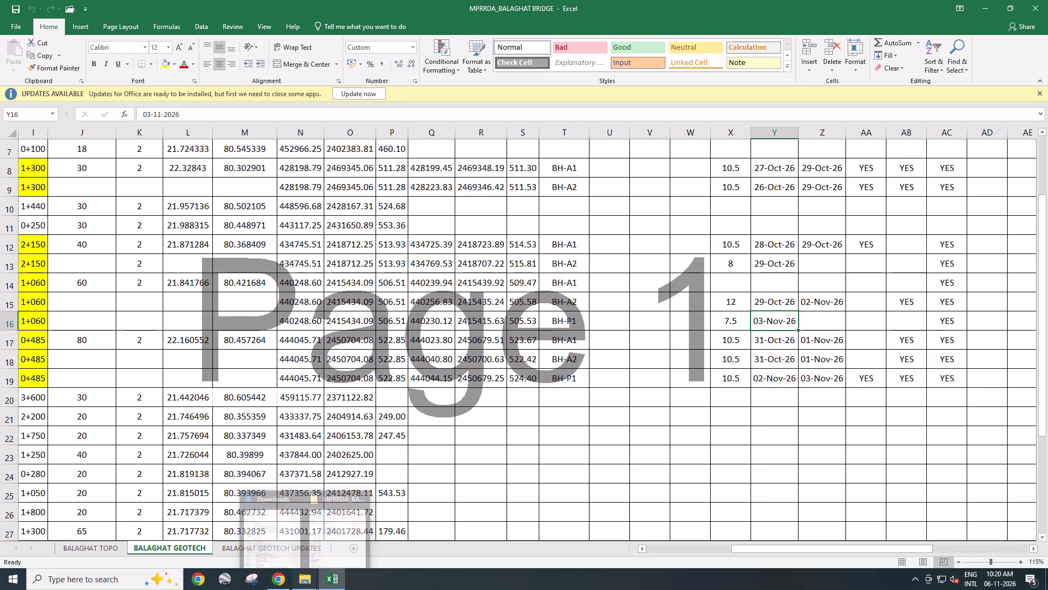
pyautogui.click(267, 520)
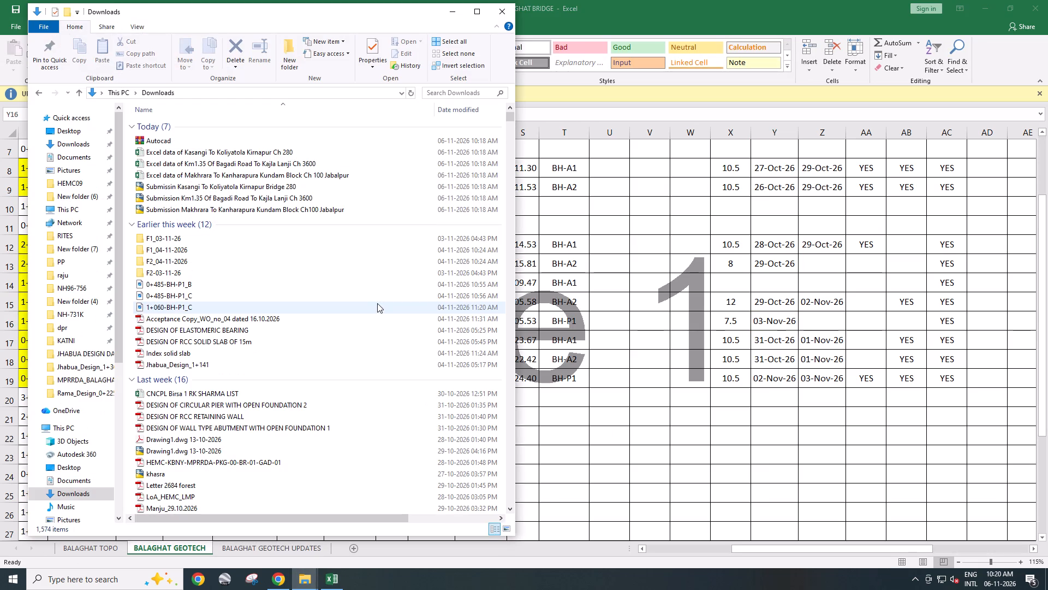
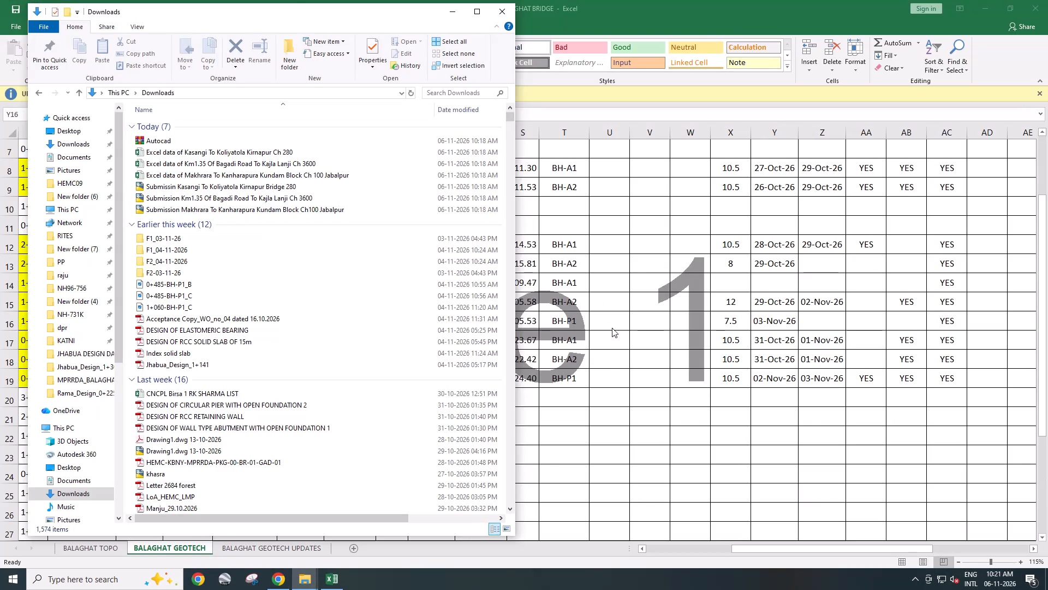
# On the BALAGHAT TOPO sheet, mark the DWG and Excel File columns with Y for Kasangi To Koliyatola.
pyautogui.click(675, 333)
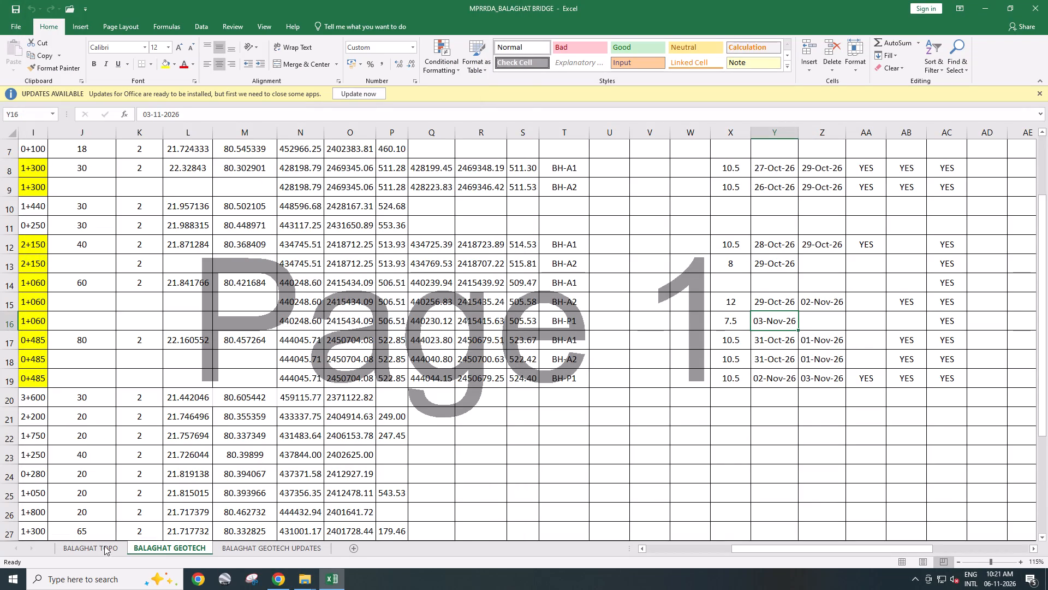
pyautogui.click(104, 553)
pyautogui.scroll(3, 544, 369)
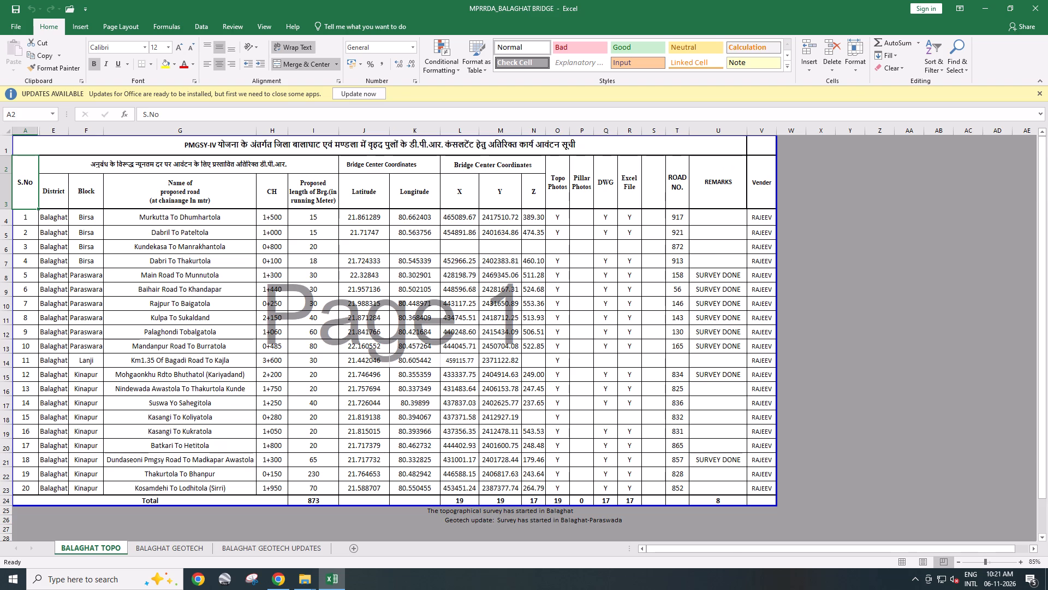
pyautogui.click(562, 418)
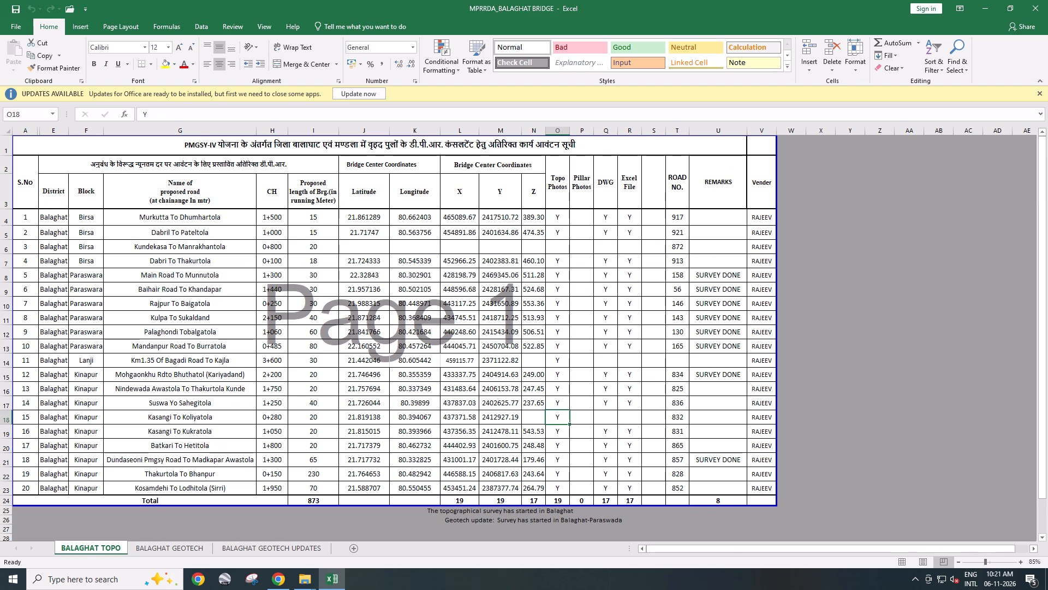
pyautogui.hotkey('ctrl', 'c')
pyautogui.moveTo(611, 418); pyautogui.dragTo(614, 418)
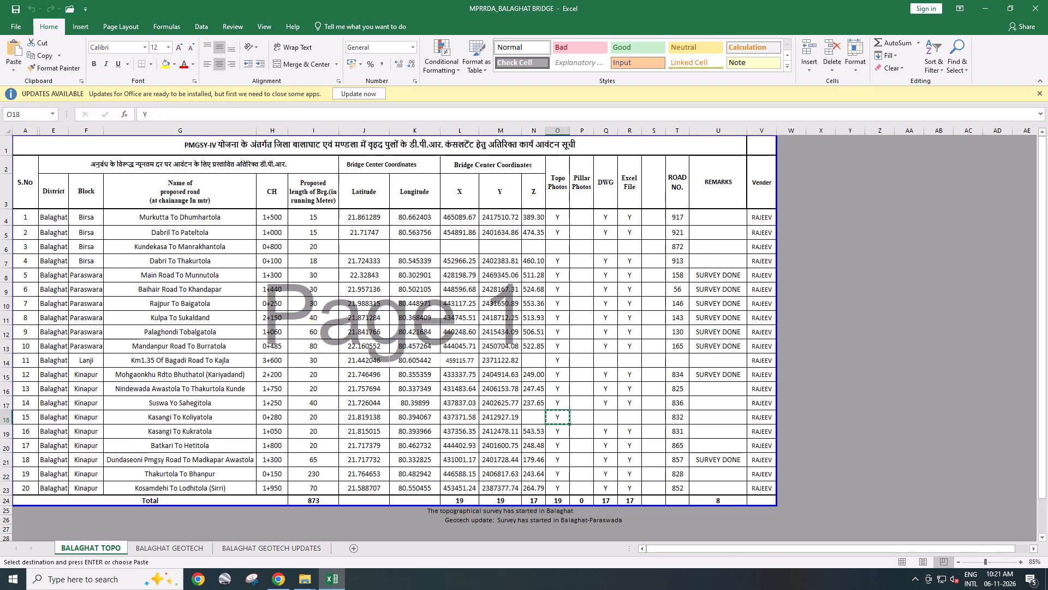
pyautogui.moveTo(614, 418); pyautogui.dragTo(633, 420)
pyautogui.hotkey('ctrl', 'v')
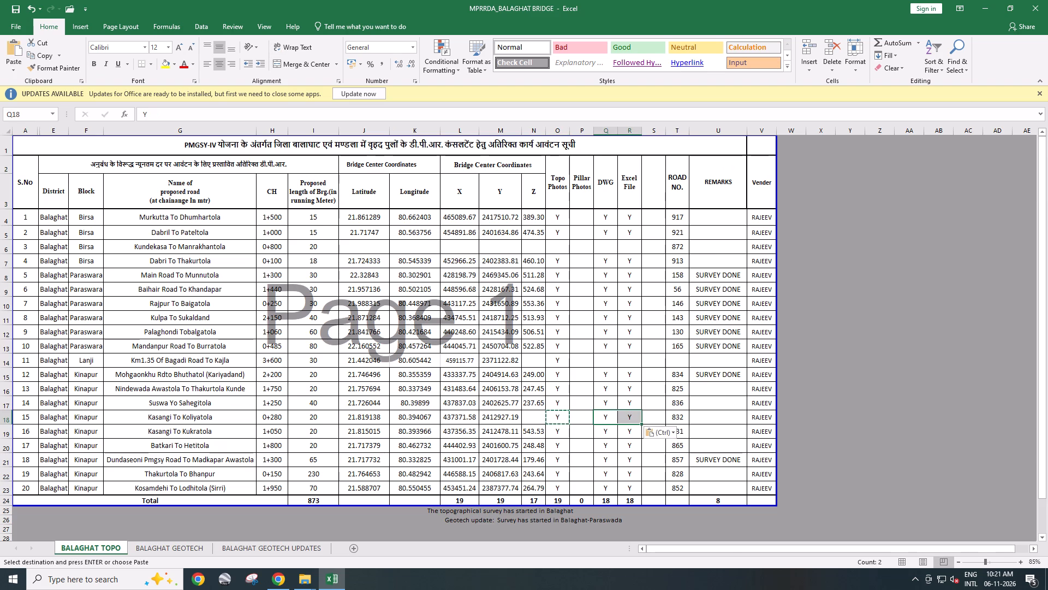
# Mark DWG and Excel File with Y for Km1.35 Of Bagadi Road To Kajla, and save the workbook.
pyautogui.click(607, 362)
pyautogui.hotkey('ctrl', 'v')
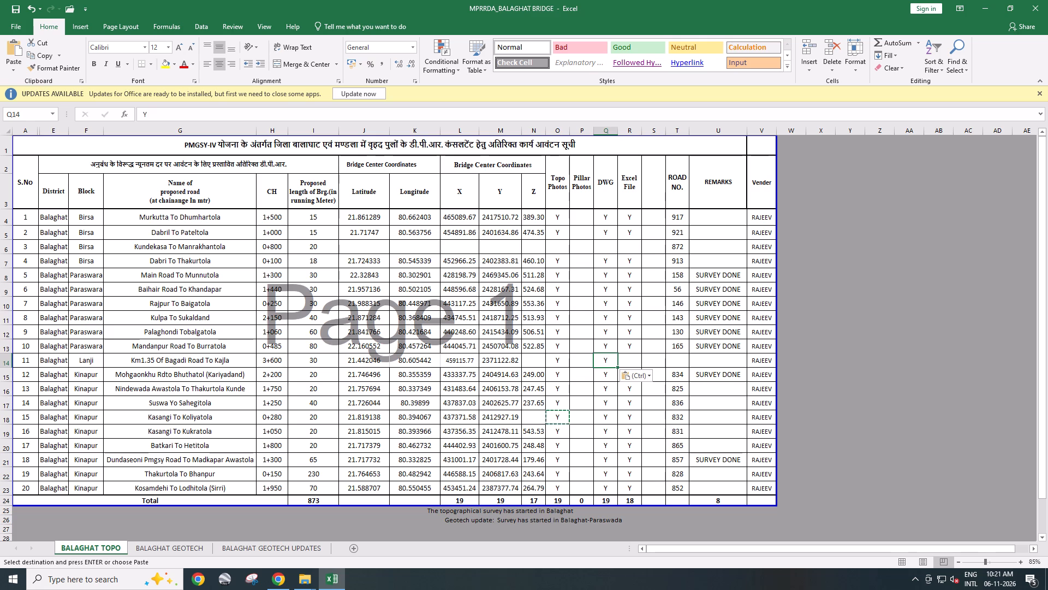
pyautogui.click(631, 367)
pyautogui.hotkey('ctrl', 'v')
pyautogui.hotkey('ctrl', 's')
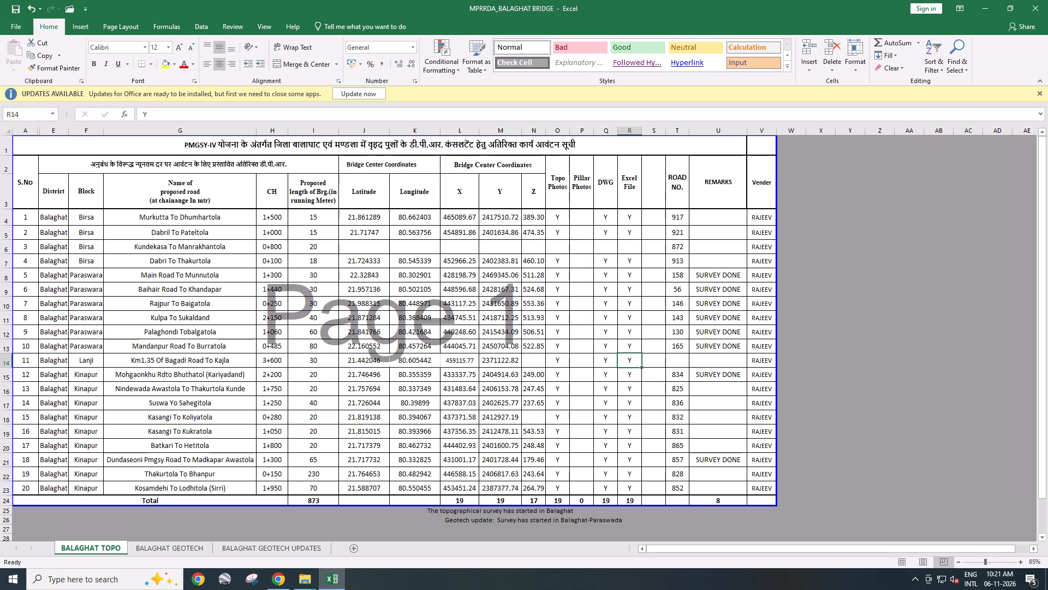
pyautogui.hotkey('ctrl', 's')
pyautogui.hotkey('ctrl', 's')
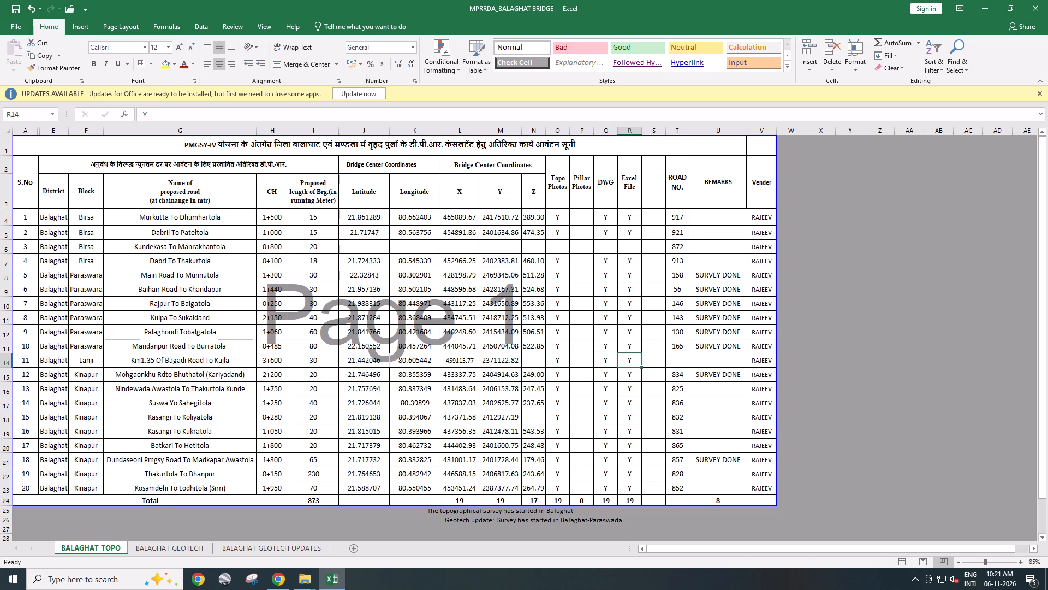
pyautogui.click(591, 424)
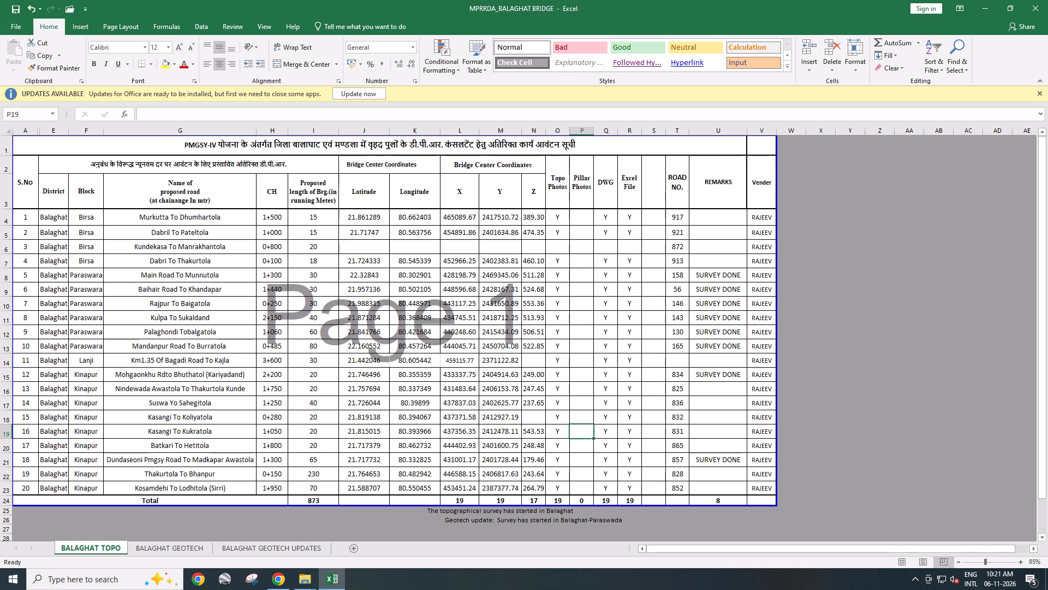
pyautogui.hotkey('ctrl', 's')
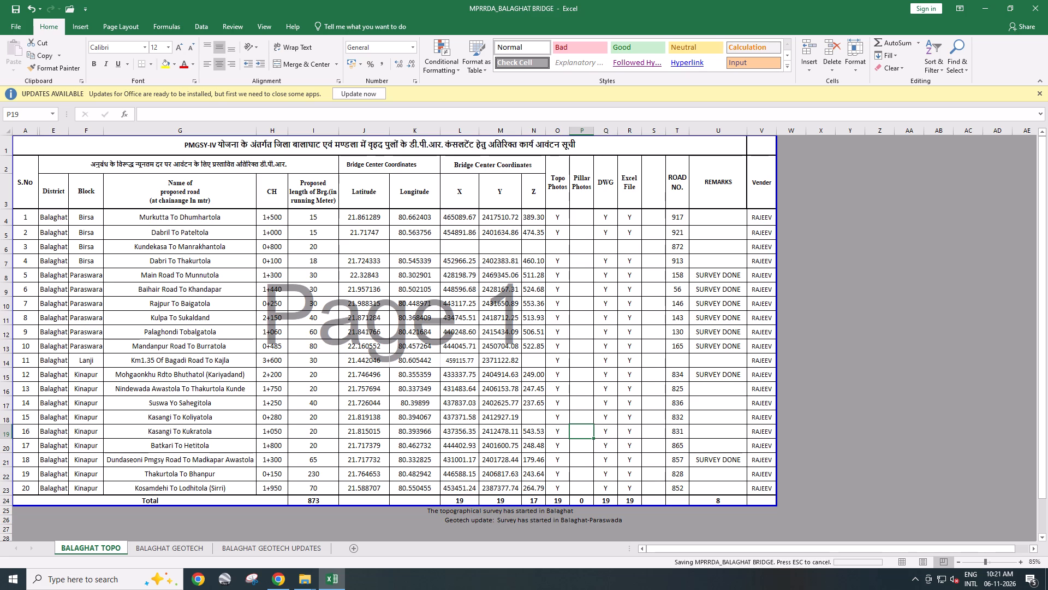
# Check the formula behind the DWG column's total, leave it unedited, and save the workbook.
pyautogui.click(585, 396)
pyautogui.doubleClick(606, 500)
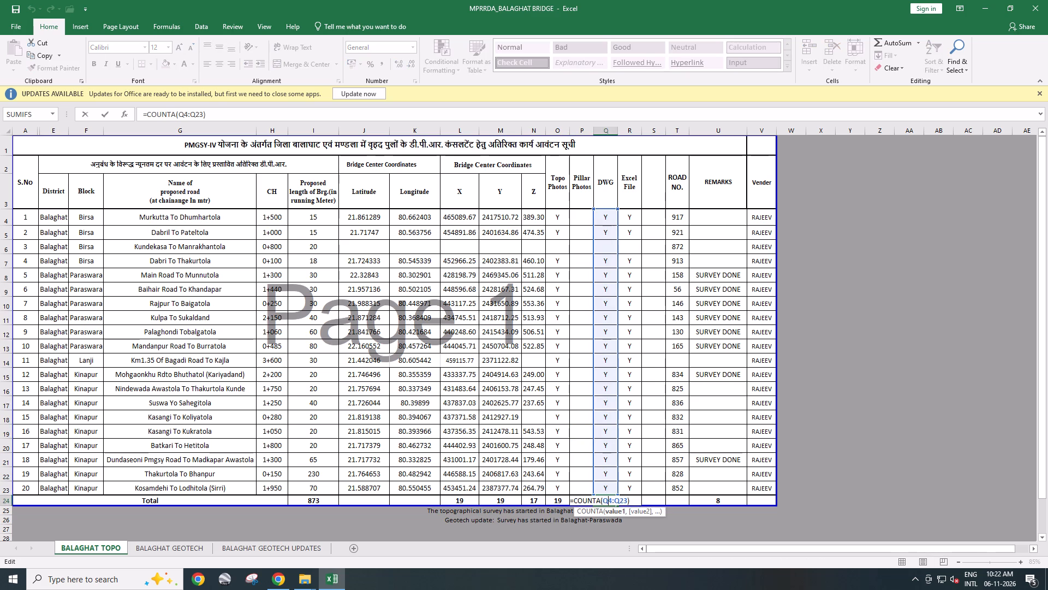
pyautogui.press('Escape')
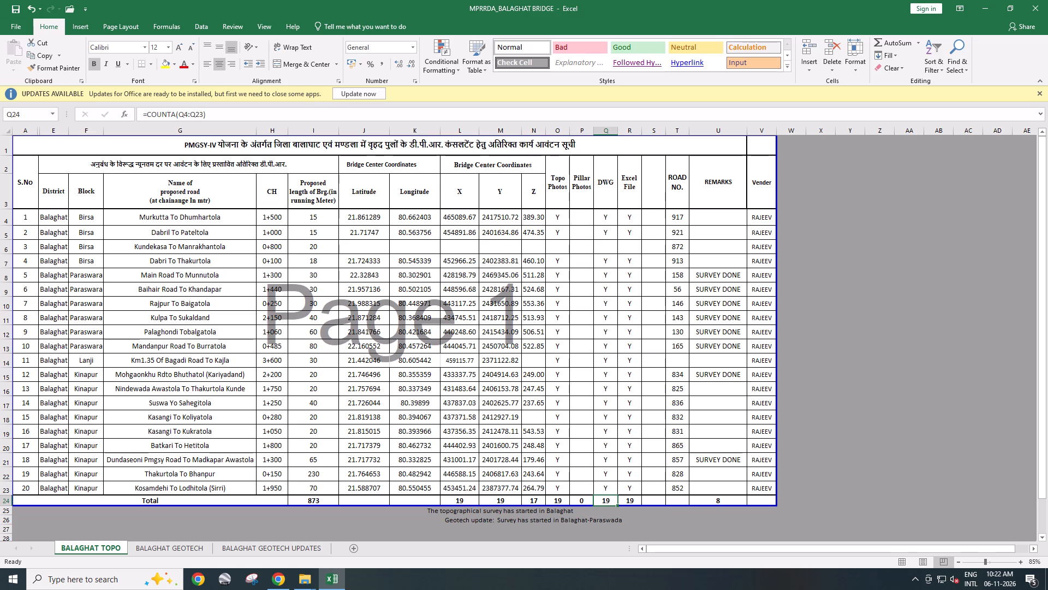
pyautogui.hotkey('ctrl', 's')
# Open the Submissin Kasangi To Koliyatola Kirnapur Bridge 280 drawing from Downloads and ID the red centreline vertex near chainage 0+200.
pyautogui.scroll(-1, 457, 493)
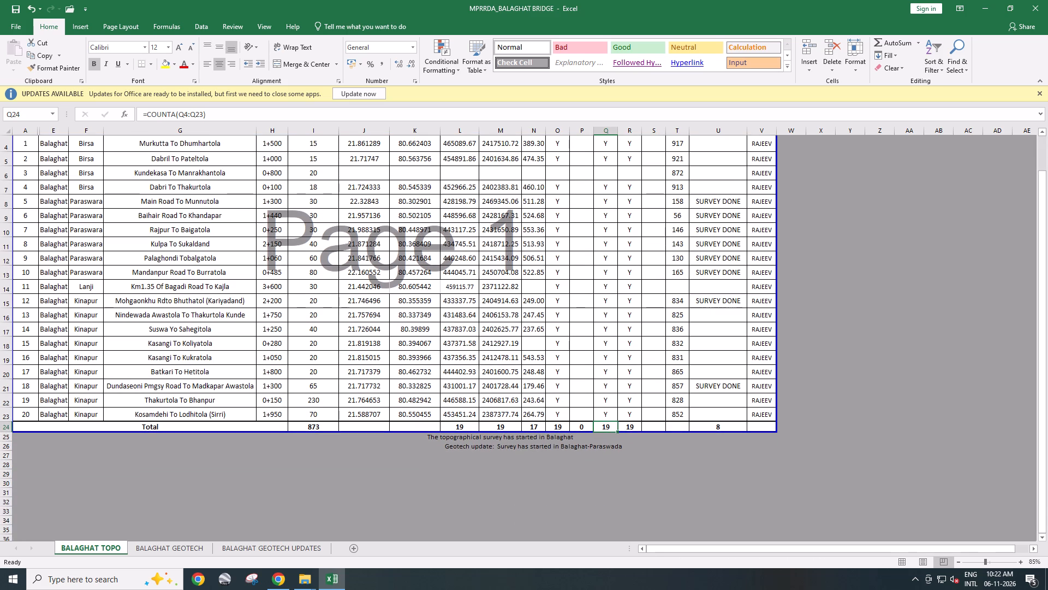
pyautogui.hotkey('alt', 'Tab')
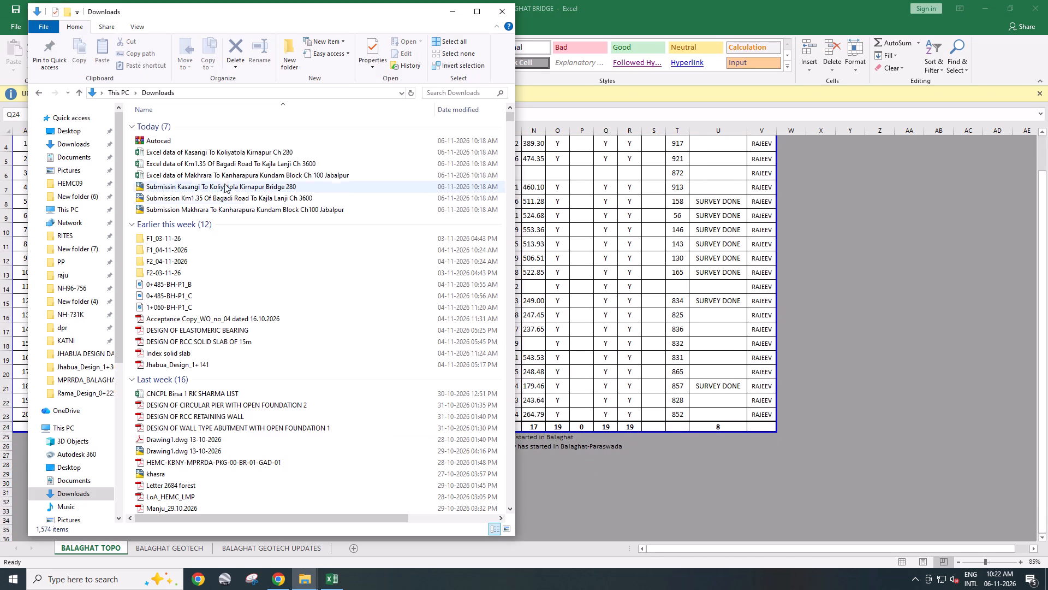
pyautogui.doubleClick(259, 187)
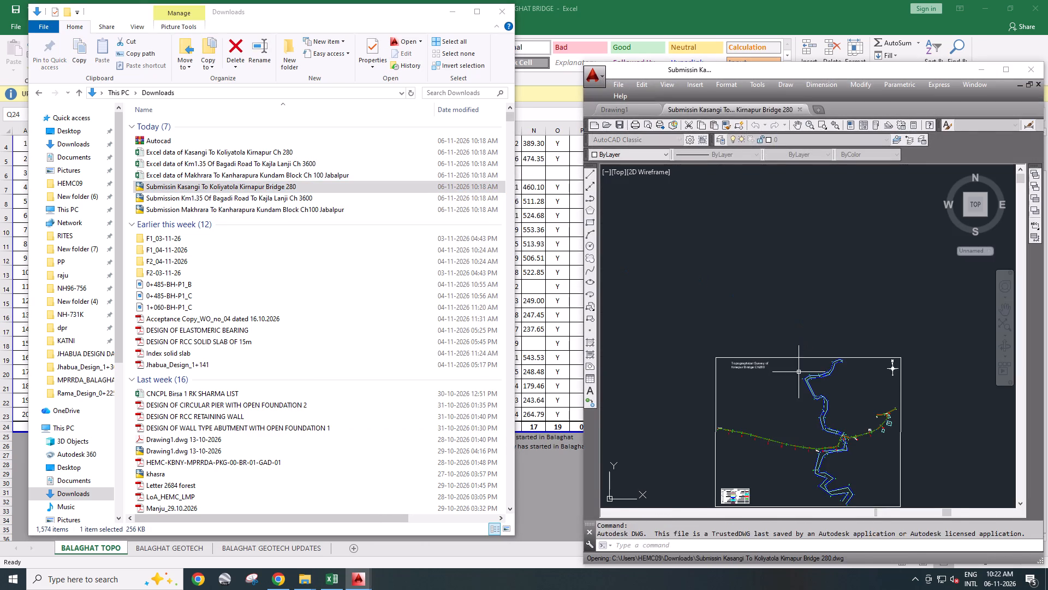
pyautogui.scroll(6, 862, 435)
pyautogui.scroll(3, 768, 411)
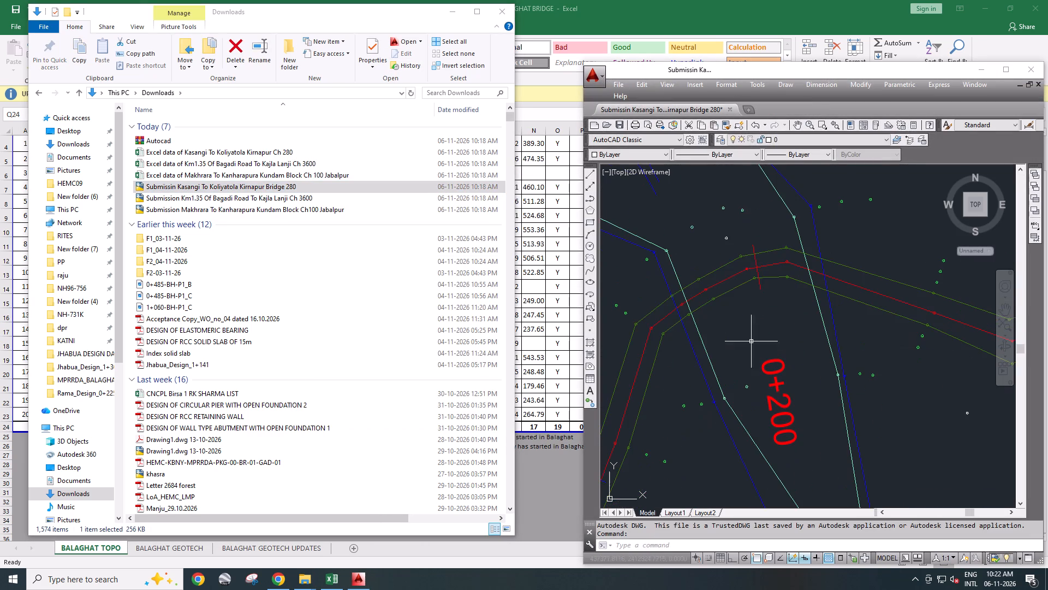
pyautogui.scroll(2, 747, 270)
pyautogui.press('i')
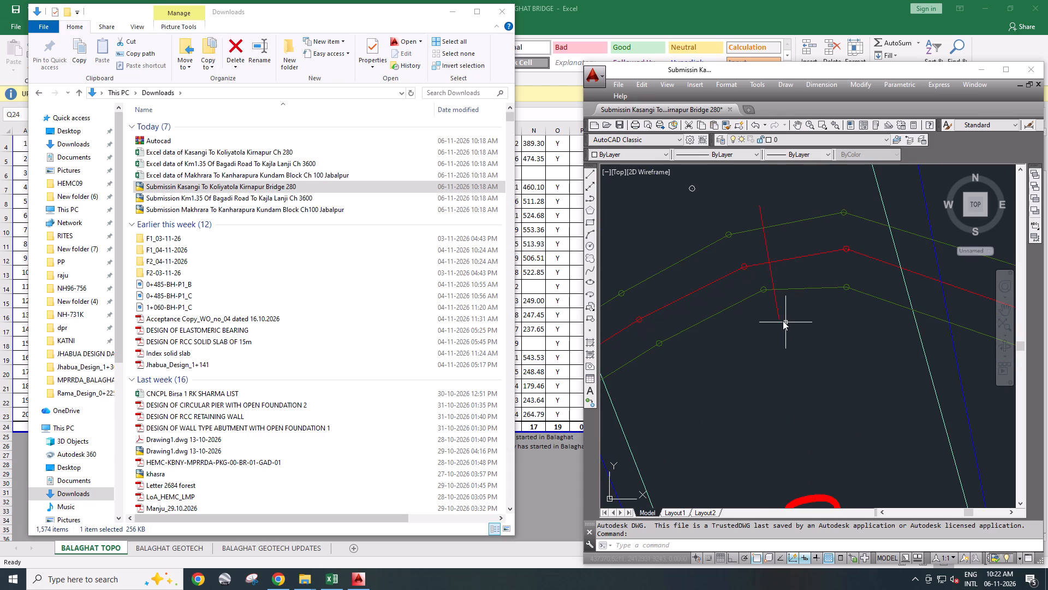
pyautogui.press('d')
pyautogui.press('space')
pyautogui.click(746, 269)
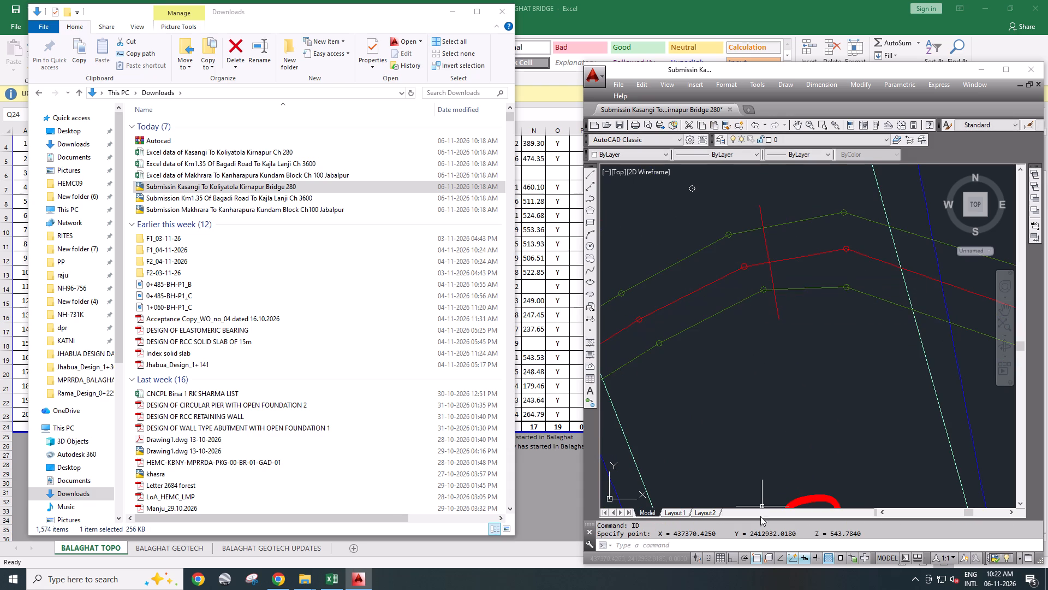
# Copy the coordinates 437370.4250, 2412932.0180, 543.7840 into Kasangi To Koliyatola's X cell in the Excel workbook, and clear its Y cell.
pyautogui.moveTo(674, 533); pyautogui.dragTo(866, 537)
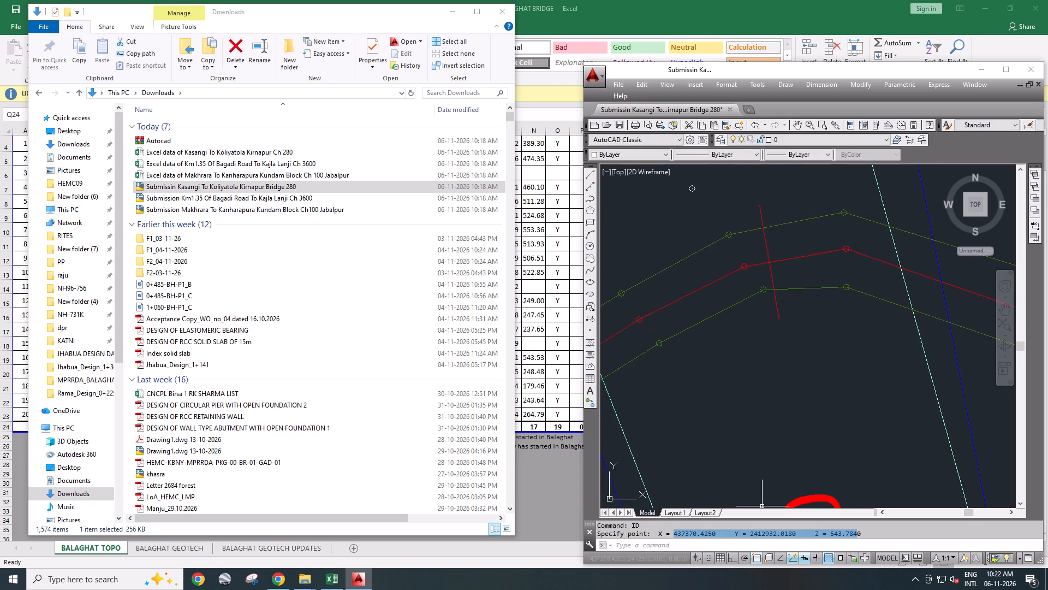
pyautogui.hotkey('ctrl', 'c')
pyautogui.click(550, 483)
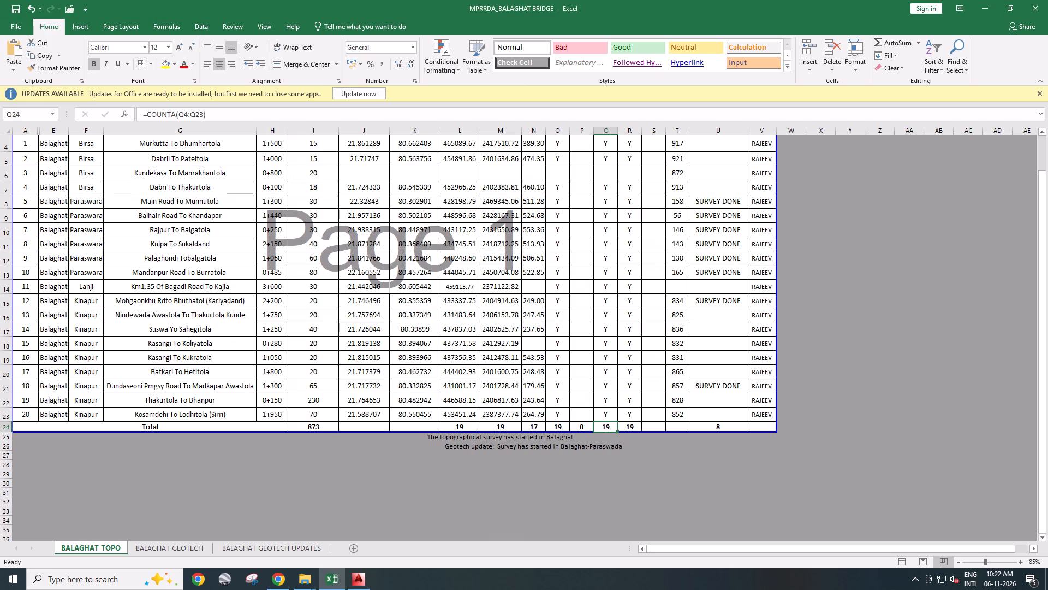
pyautogui.click(459, 341)
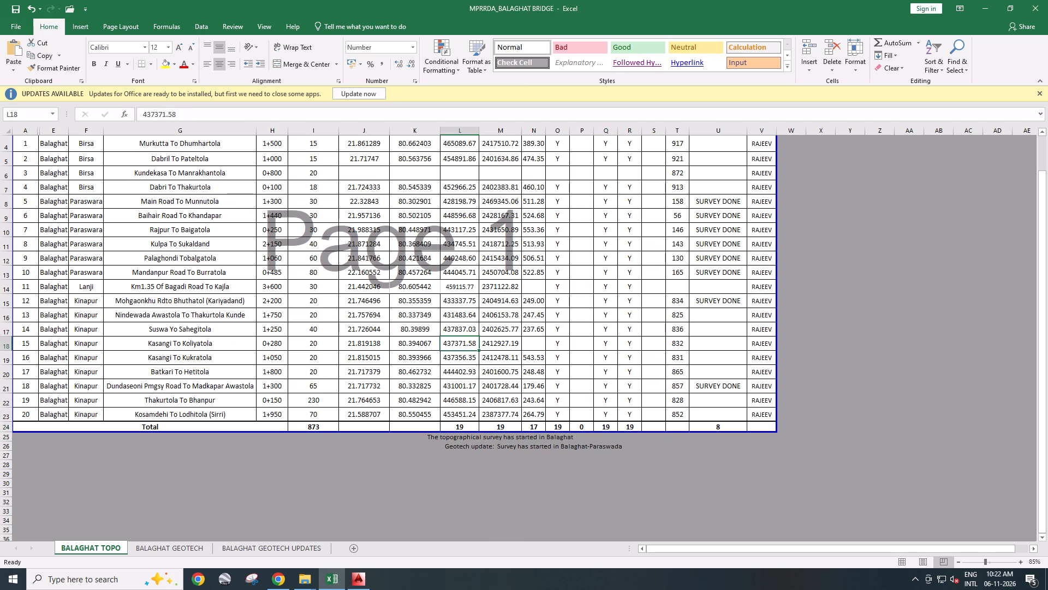
pyautogui.hotkey('ctrl', 'v')
pyautogui.click(513, 351)
pyautogui.click(513, 346)
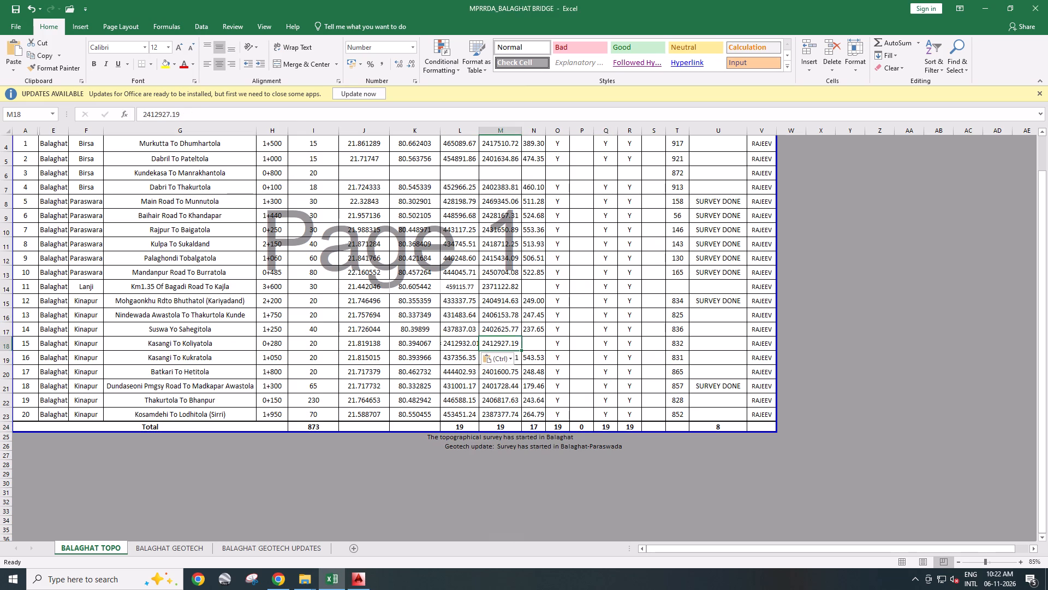
pyautogui.press('Delete')
# Close the Kasangi To Koliyatola drawing in AutoCAD without saving changes.
pyautogui.hotkey('alt', 'Tab')
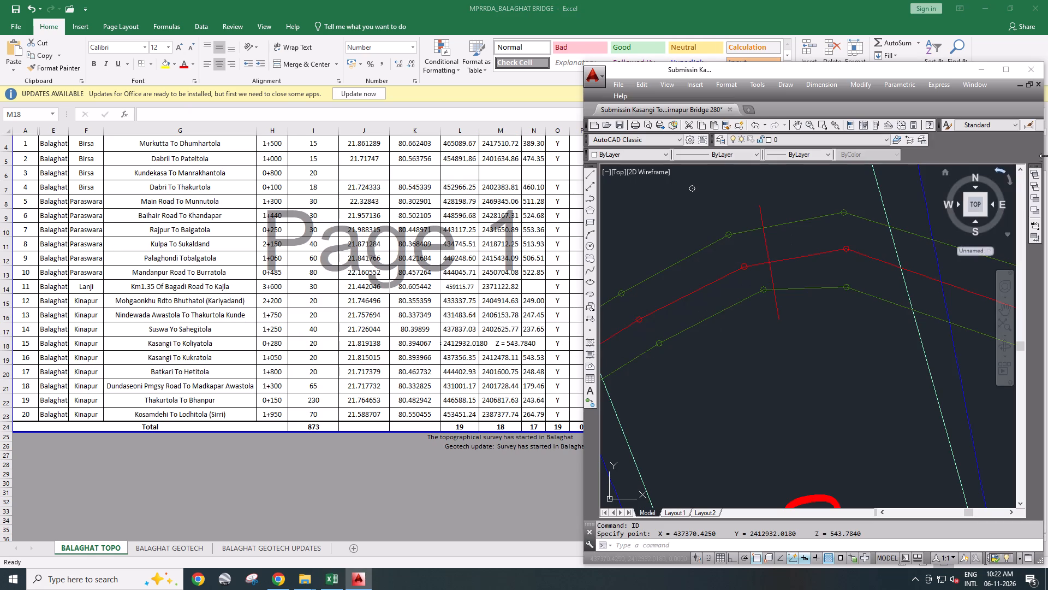
pyautogui.click(313, 580)
pyautogui.moveTo(264, 508); pyautogui.dragTo(269, 483)
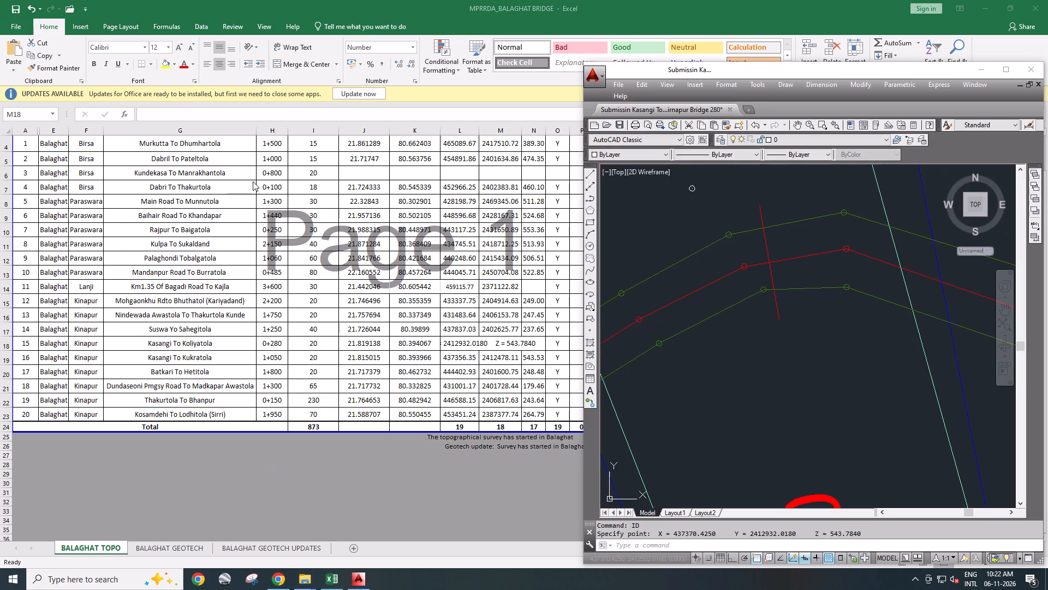
pyautogui.click(1029, 70)
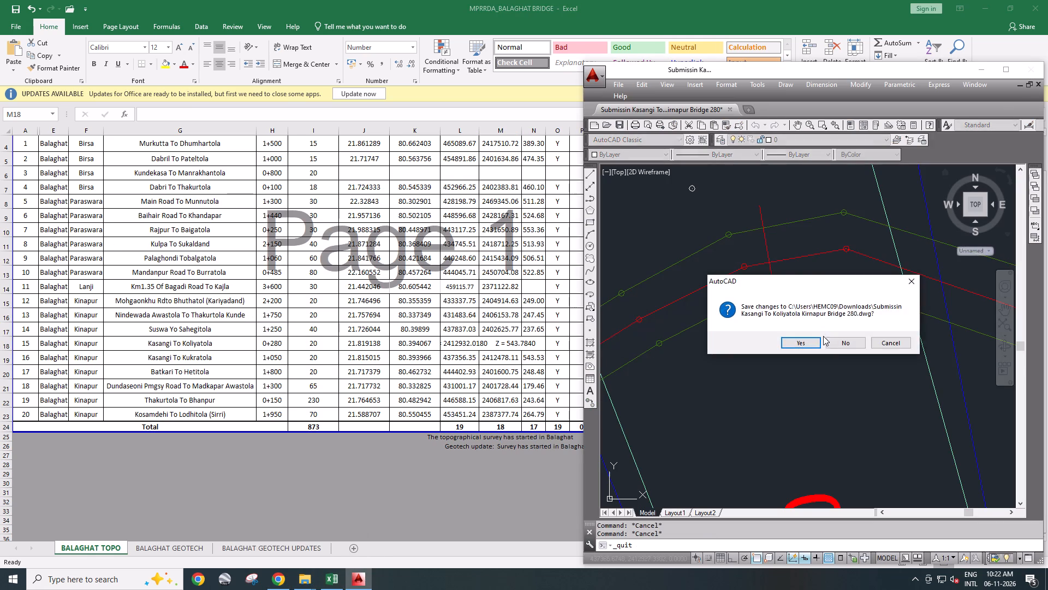
pyautogui.click(835, 346)
# Open the Submission Km1.35 Of Bagadi Road To Kajla Lanji Ch 3600 drawing from Downloads and ID a red centreline point at the bridge.
pyautogui.click(310, 583)
pyautogui.click(279, 528)
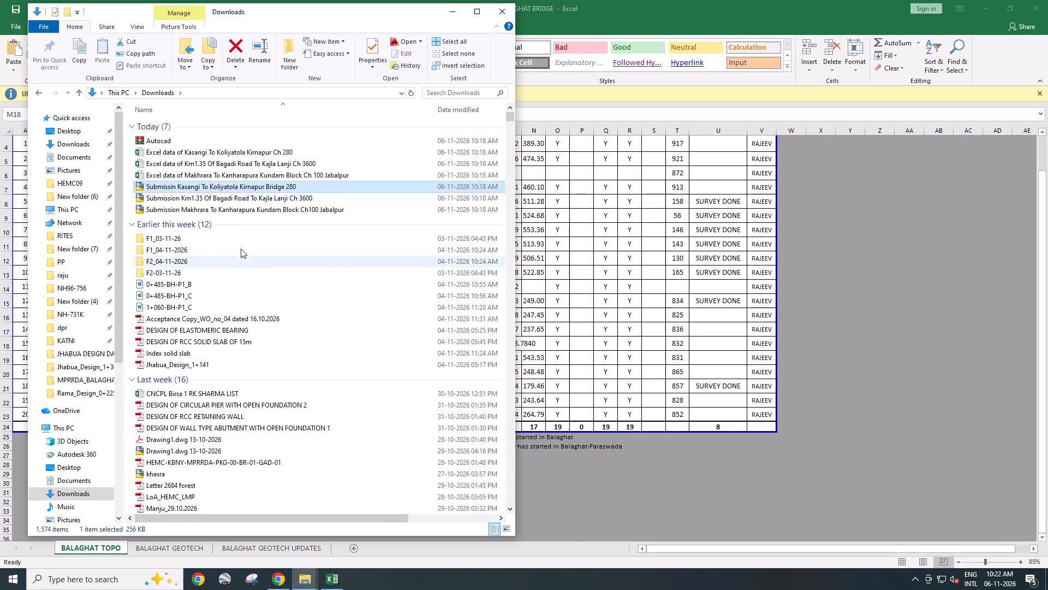
pyautogui.doubleClick(229, 198)
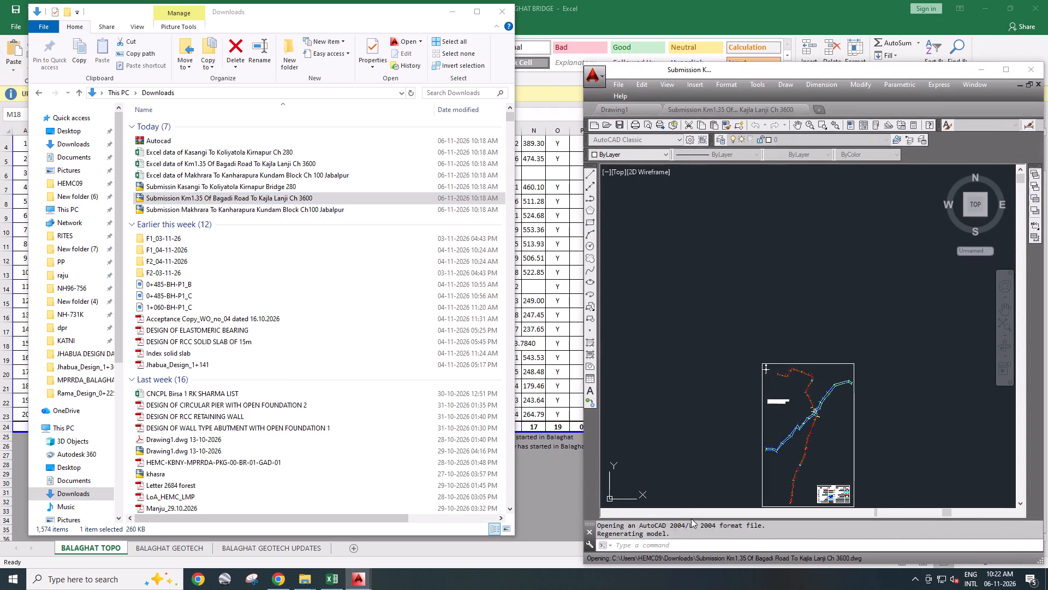
pyautogui.scroll(3, 856, 422)
pyautogui.scroll(3, 666, 369)
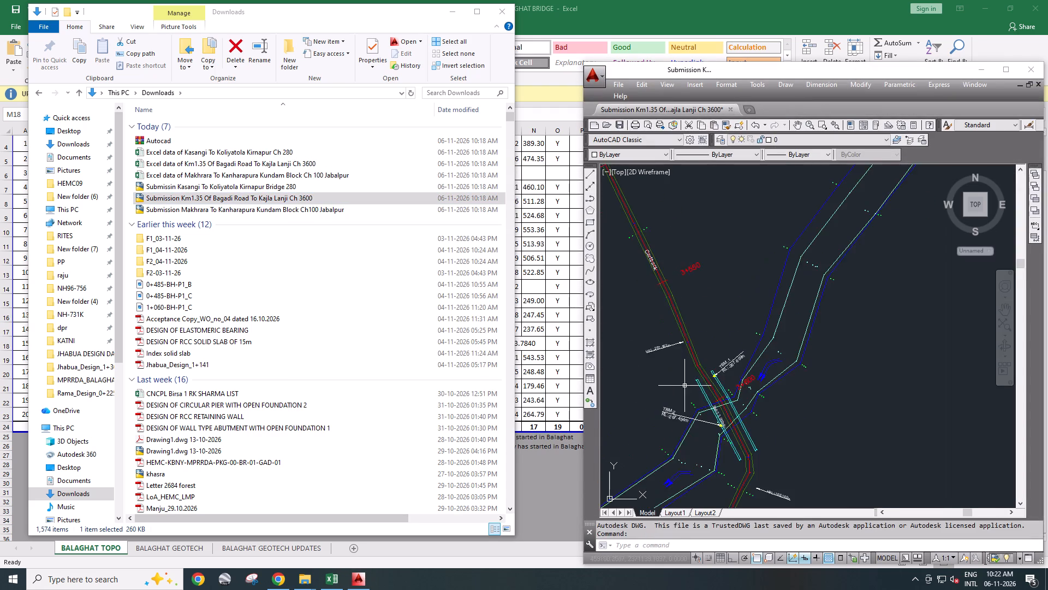
pyautogui.scroll(3, 684, 386)
pyautogui.scroll(-2, 695, 332)
pyautogui.scroll(3, 704, 371)
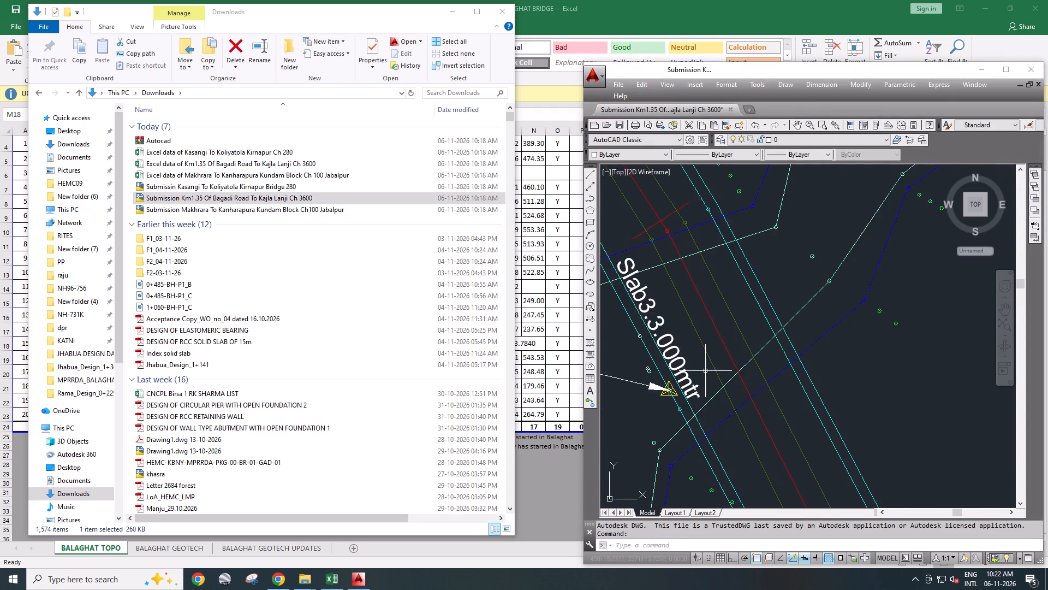
pyautogui.scroll(2, 715, 341)
pyautogui.press('i')
pyautogui.press('d')
pyautogui.press('space')
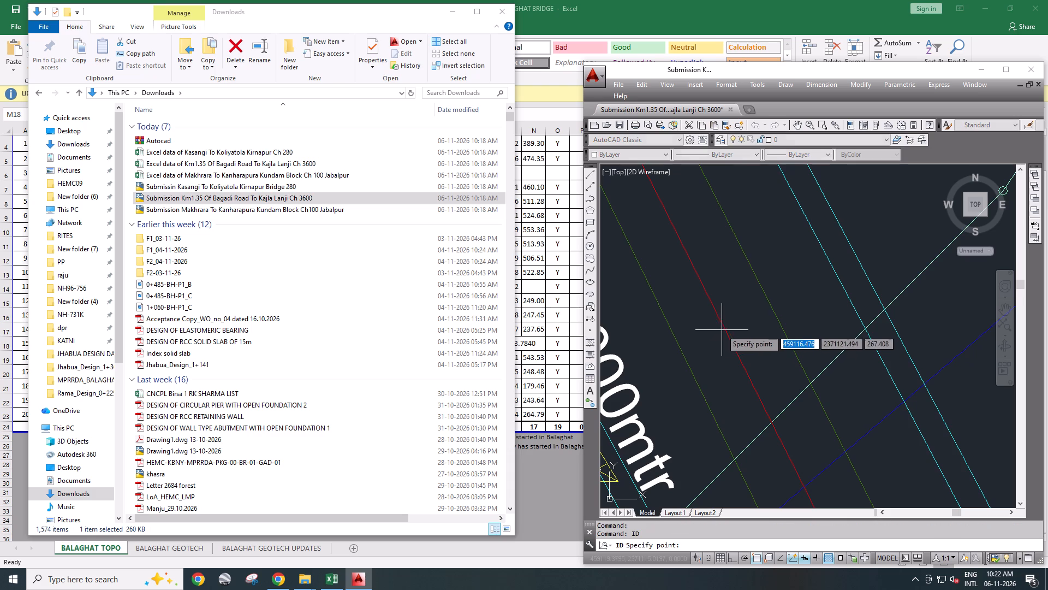
pyautogui.click(722, 326)
# Copy the coordinates 459116.4760, 2371121.4940, 267.4080 into the Km1.35 Of Bagadi Road To Kajla row's X cell in Excel, and clear its Y cell.
pyautogui.moveTo(674, 532); pyautogui.dragTo(677, 531)
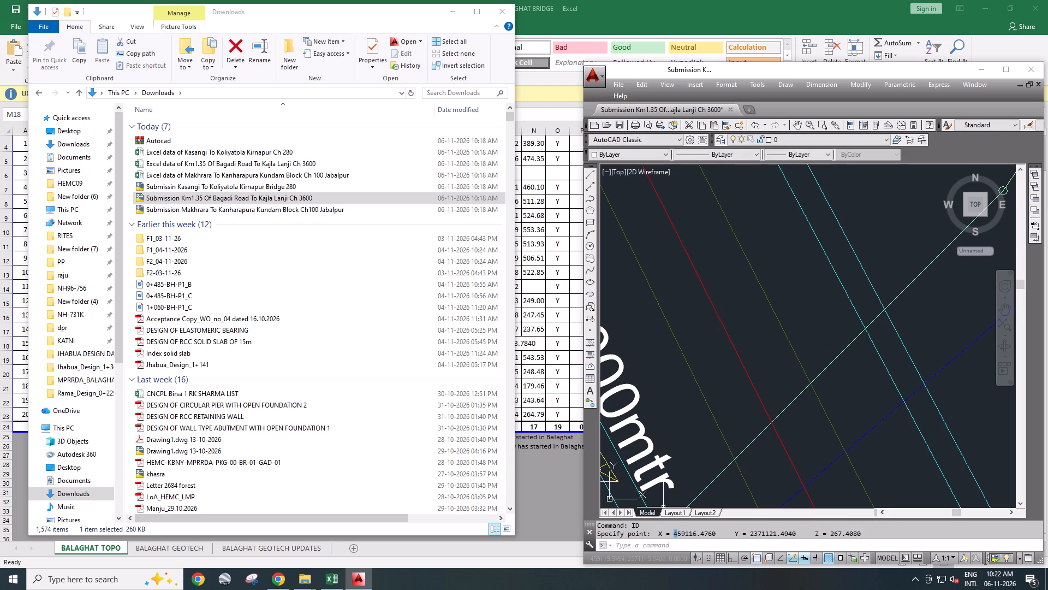
pyautogui.moveTo(677, 531); pyautogui.dragTo(882, 540)
pyautogui.hotkey('ctrl', 'c')
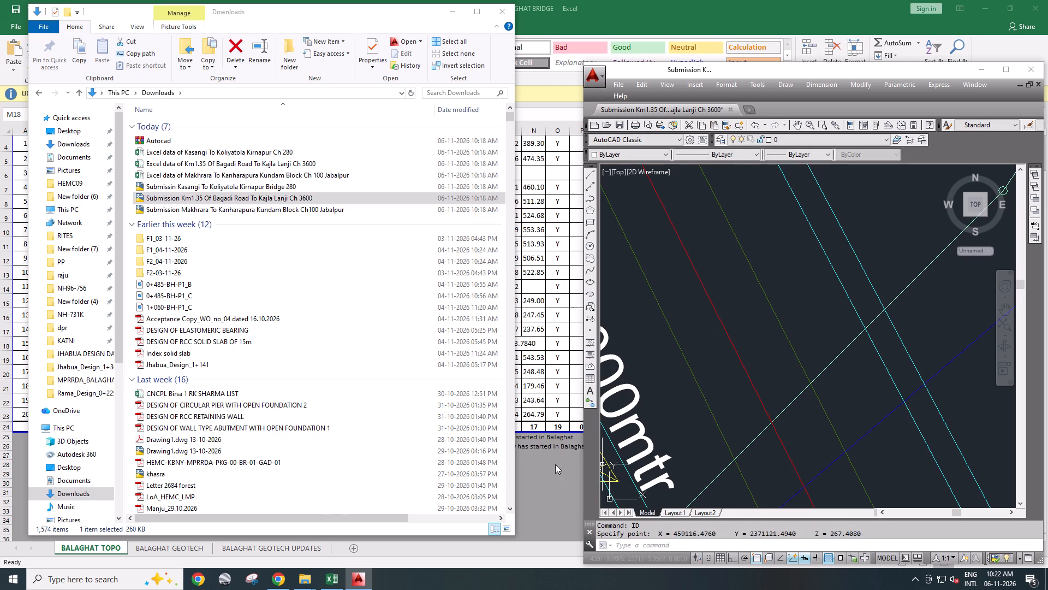
pyautogui.click(555, 464)
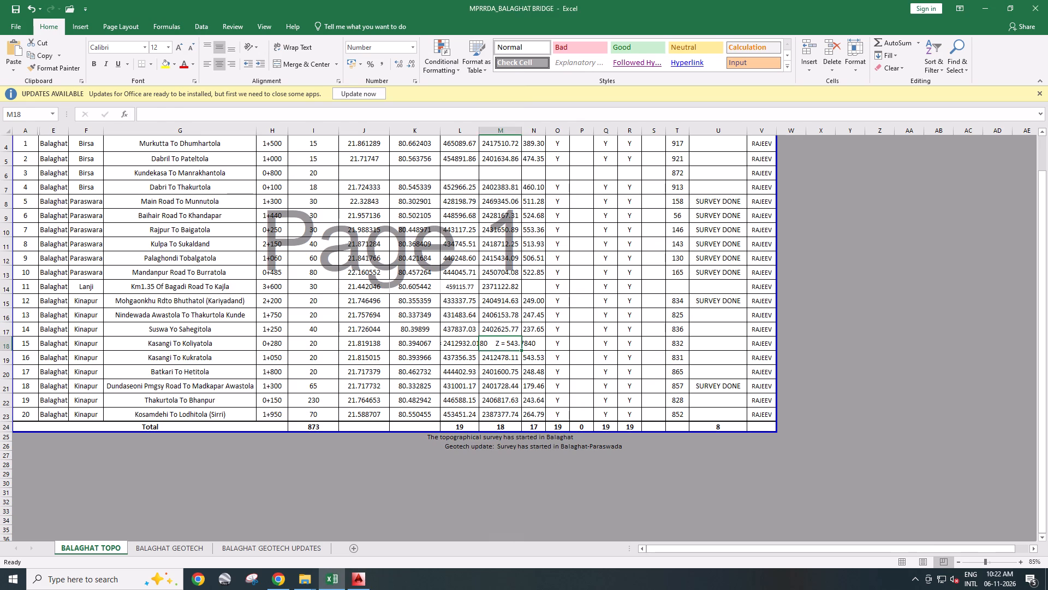
pyautogui.click(451, 285)
pyautogui.hotkey('ctrl', 'v')
pyautogui.click(507, 284)
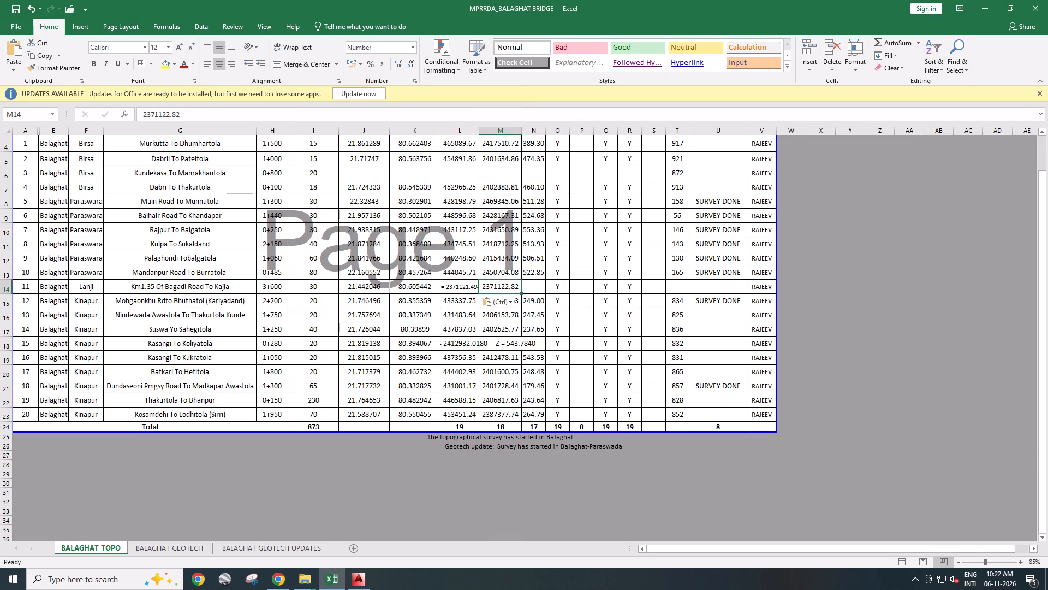
pyautogui.press('Delete')
# Close the Km1.35 Of Bagadi Road To Kajla drawing in AutoCAD without saving changes.
pyautogui.hotkey('alt', 'Tab')
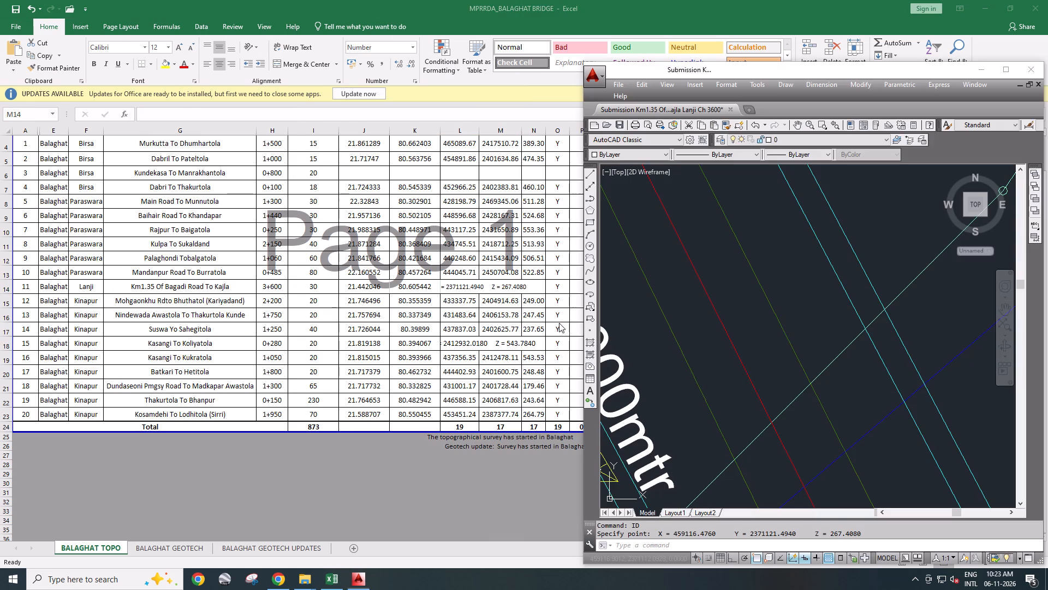
pyautogui.scroll(-2, 812, 367)
pyautogui.click(1025, 75)
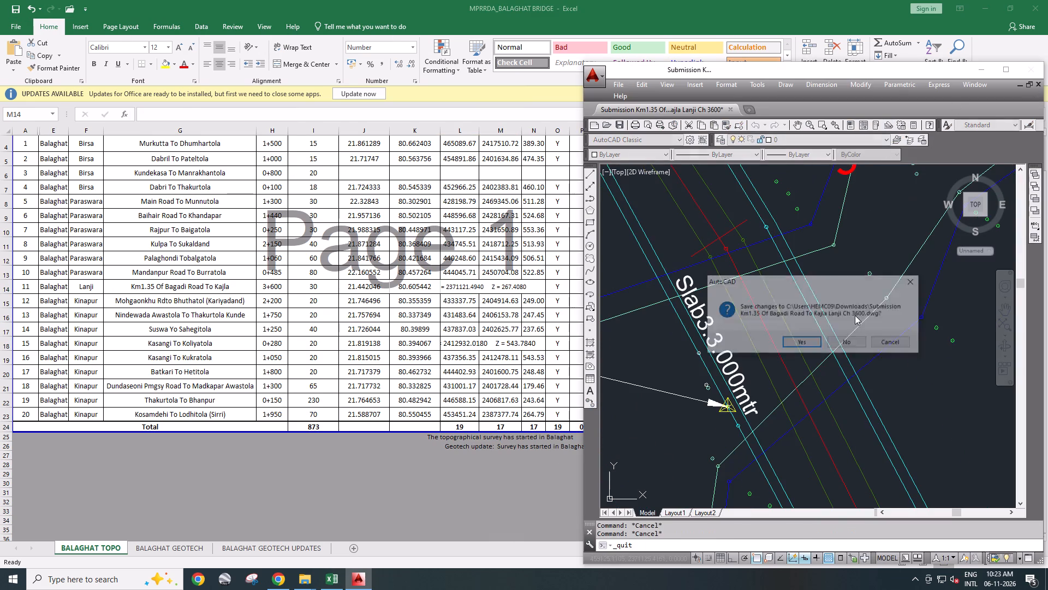
pyautogui.click(842, 341)
# Open the Submission Makhrara To Kanharapura Kundam Block Ch100 Jabalpur drawing from Downloads in AutoCAD.
pyautogui.click(299, 579)
pyautogui.click(268, 545)
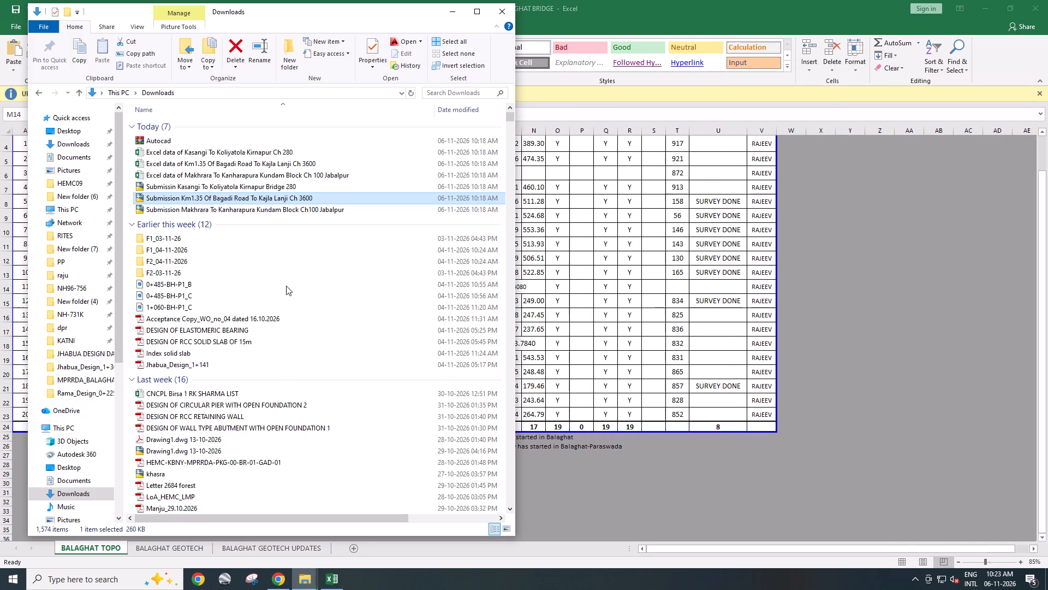
pyautogui.doubleClick(254, 214)
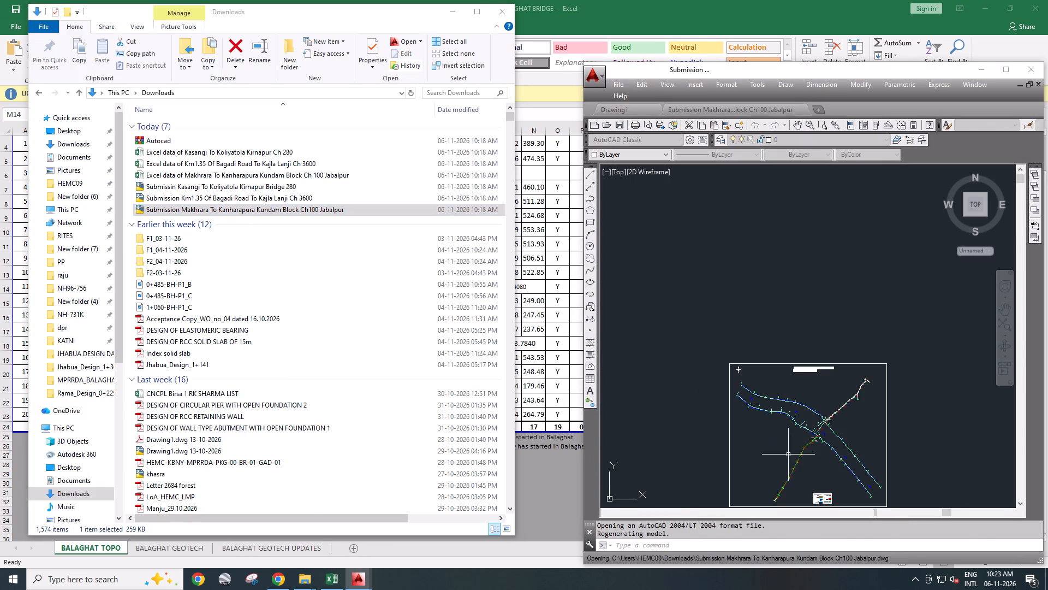
pyautogui.scroll(3, 827, 418)
pyautogui.scroll(3, 807, 472)
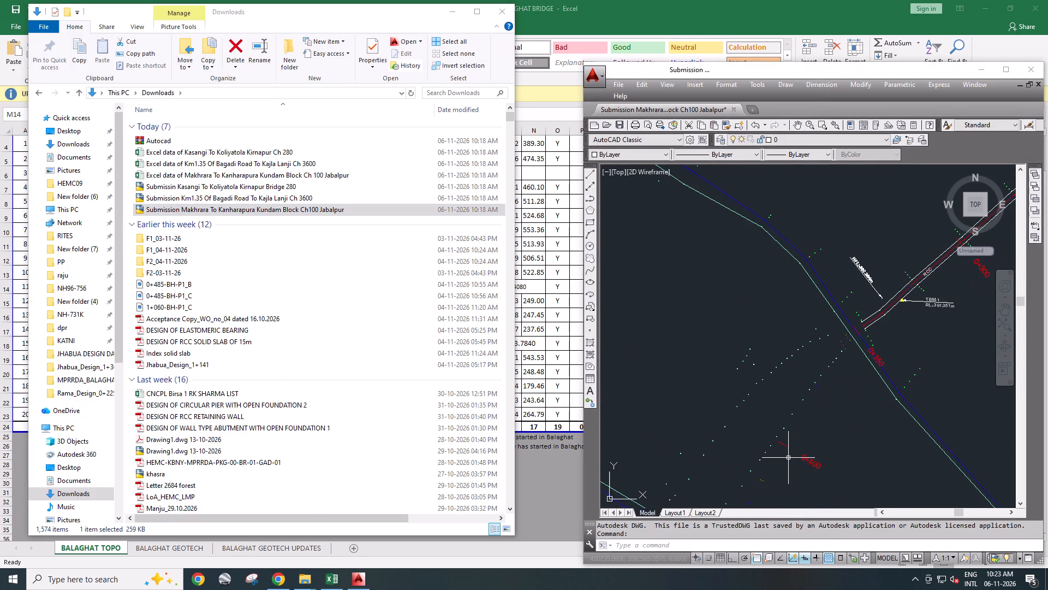
pyautogui.scroll(1, 788, 458)
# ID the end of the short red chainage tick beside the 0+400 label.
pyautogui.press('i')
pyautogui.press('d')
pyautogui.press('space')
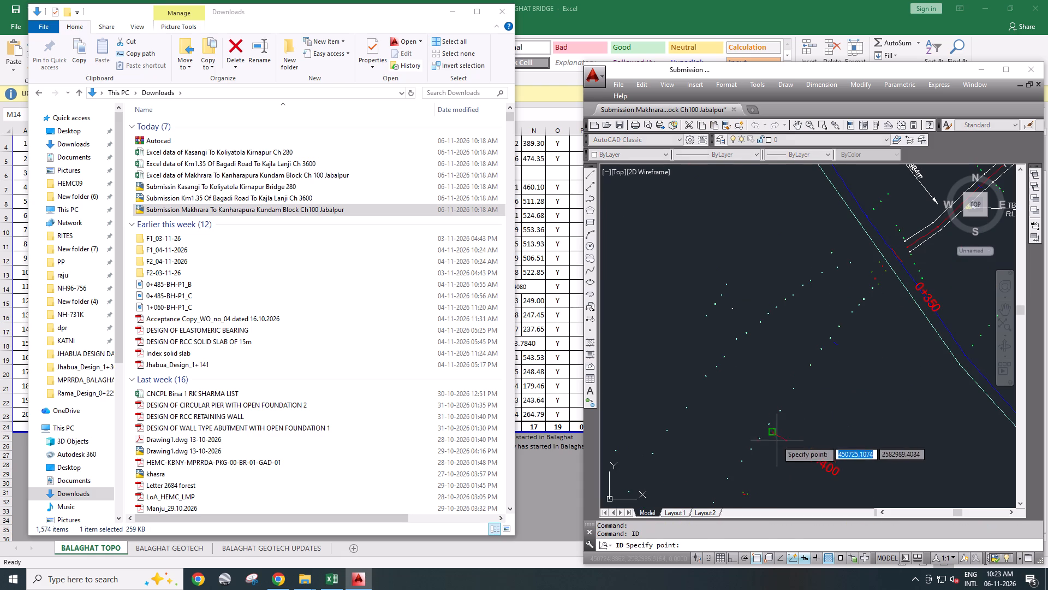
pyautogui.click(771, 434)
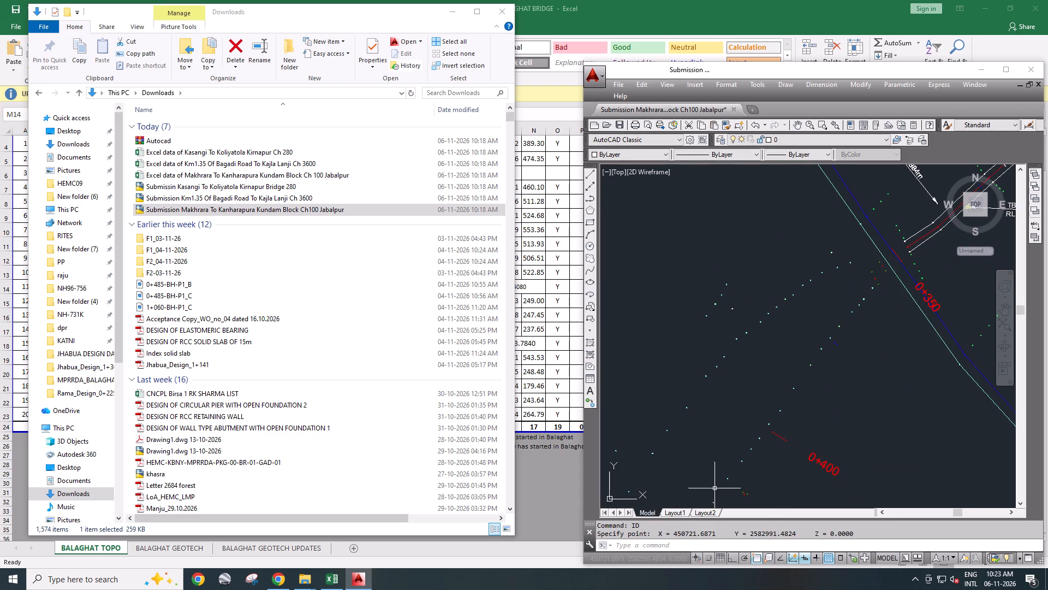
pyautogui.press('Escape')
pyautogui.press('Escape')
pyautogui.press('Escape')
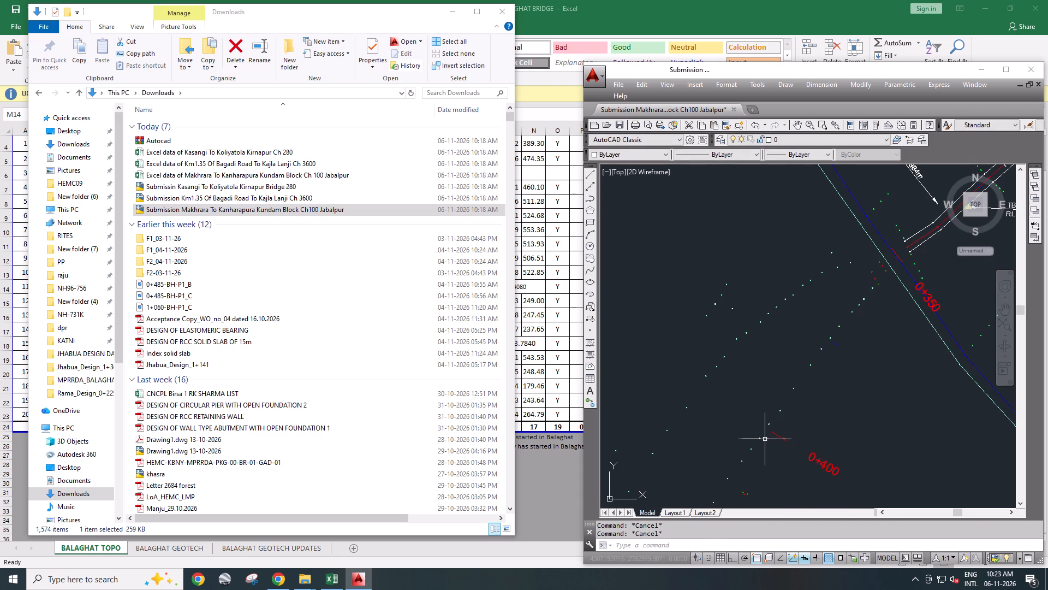
# ID the survey point just beside the red chainage tick at 0+400.
pyautogui.write('id')
pyautogui.press('space')
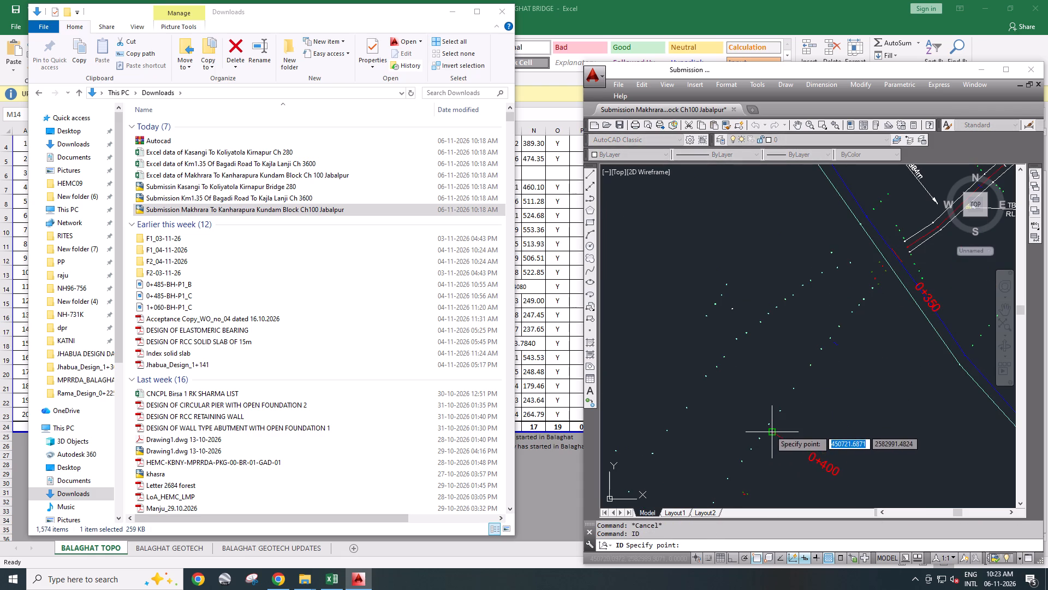
pyautogui.click(766, 425)
# Copy the coordinates 450720.9780, 2582993.2960, 386.8780 into Kundekasa To Manrakhantola's X cell in the Excel workbook.
pyautogui.moveTo(672, 531); pyautogui.dragTo(736, 530)
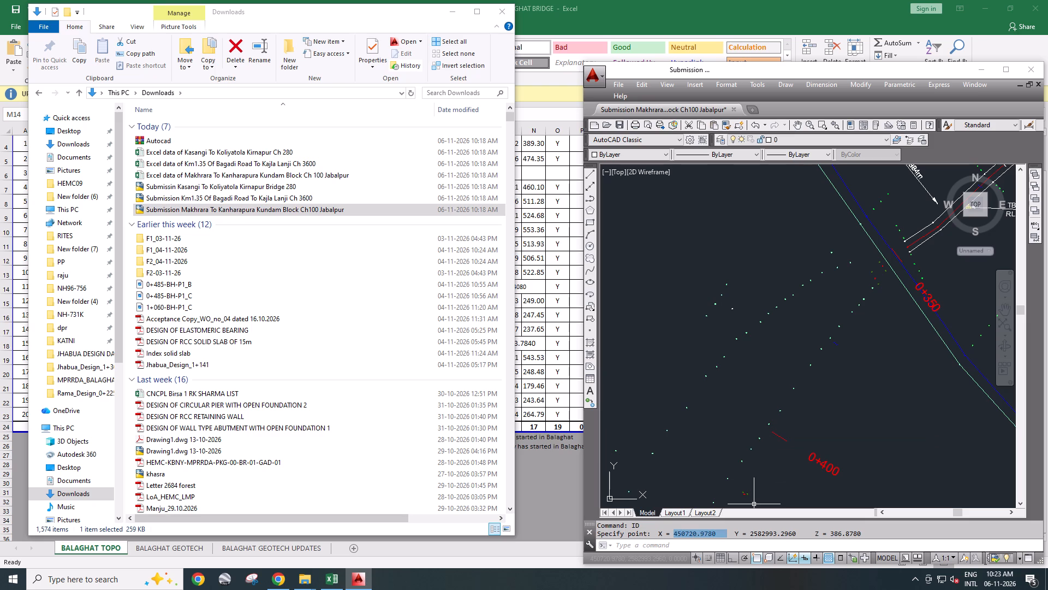
pyautogui.moveTo(736, 530); pyautogui.dragTo(865, 530)
pyautogui.hotkey('ctrl', 'c')
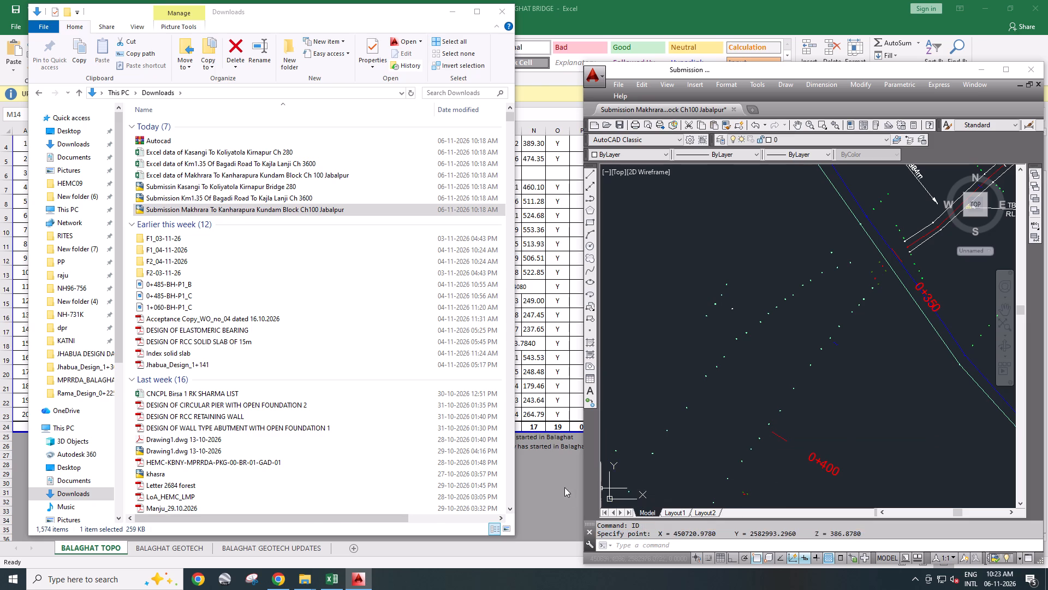
pyautogui.click(564, 487)
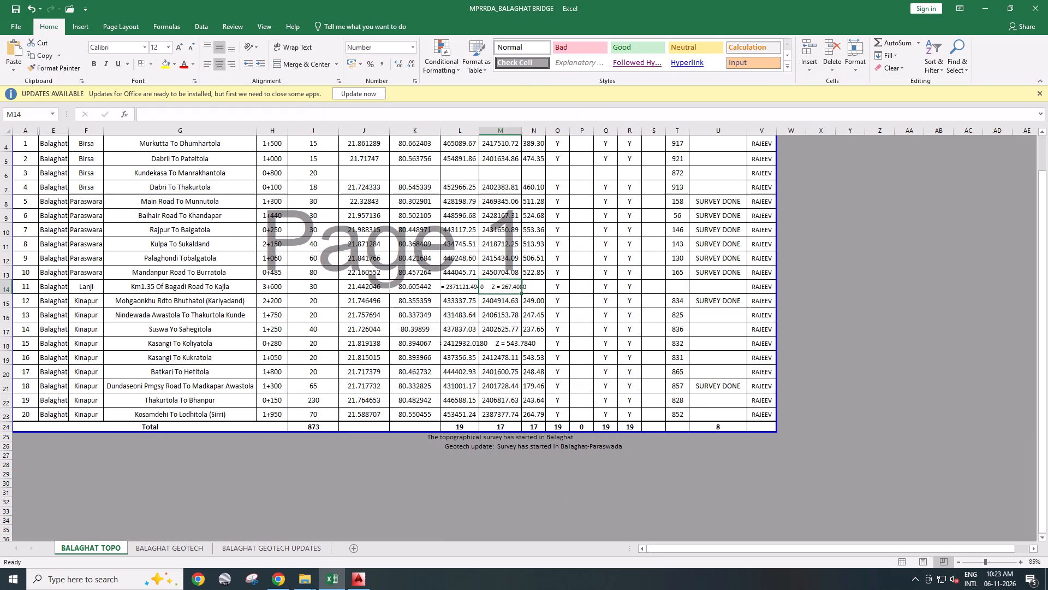
pyautogui.scroll(1, 495, 384)
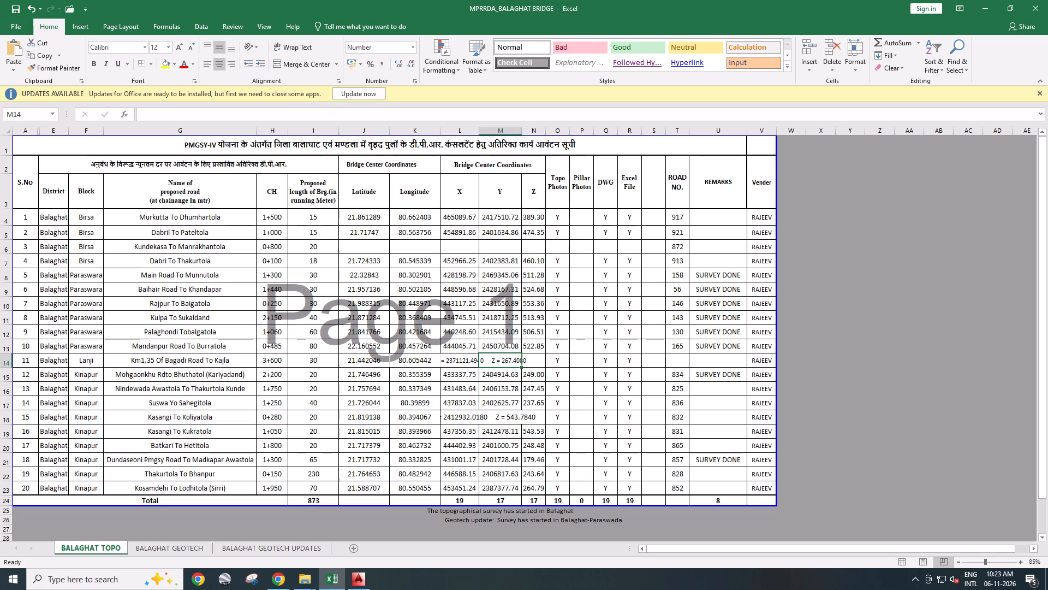
pyautogui.click(454, 245)
pyautogui.hotkey('ctrl', 'v')
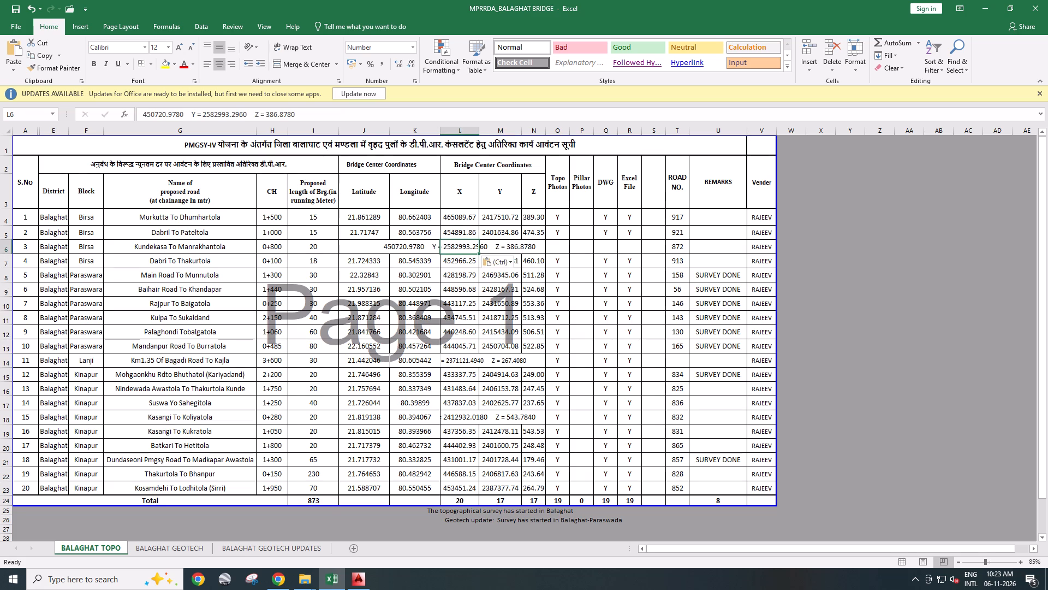
pyautogui.press('Escape')
pyautogui.click(454, 245)
# Close the Makhrara To Kanharapura drawing in AutoCAD without saving changes.
pyautogui.hotkey('alt', 'Tab')
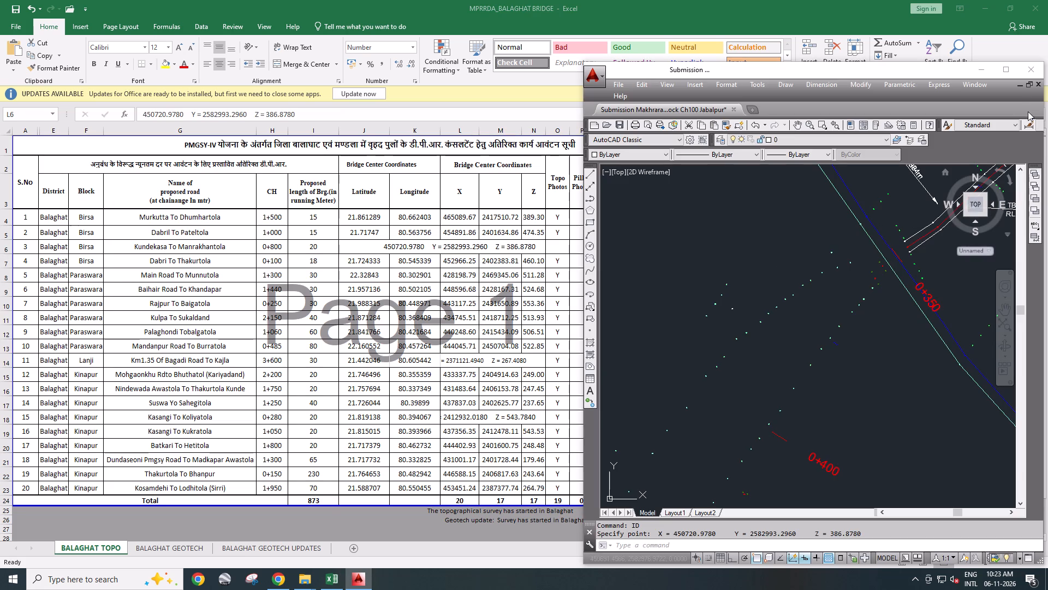
pyautogui.click(1033, 71)
pyautogui.click(841, 342)
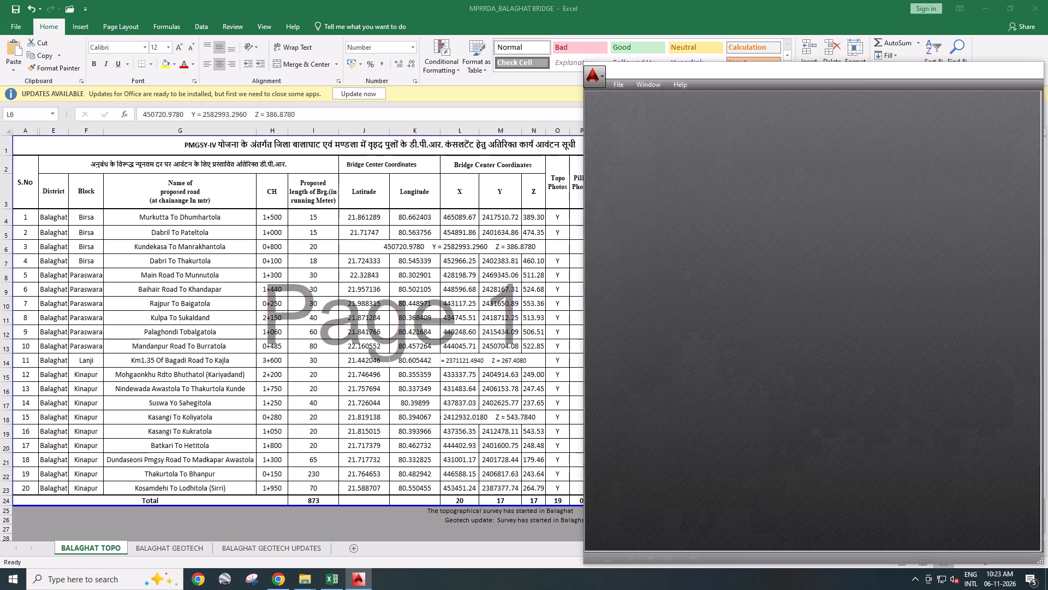
# Compare the Makhrara To Kanharapura files in Downloads with the road names listed on the BALAGHAT TOPO sheet.
pyautogui.click(309, 576)
pyautogui.click(265, 516)
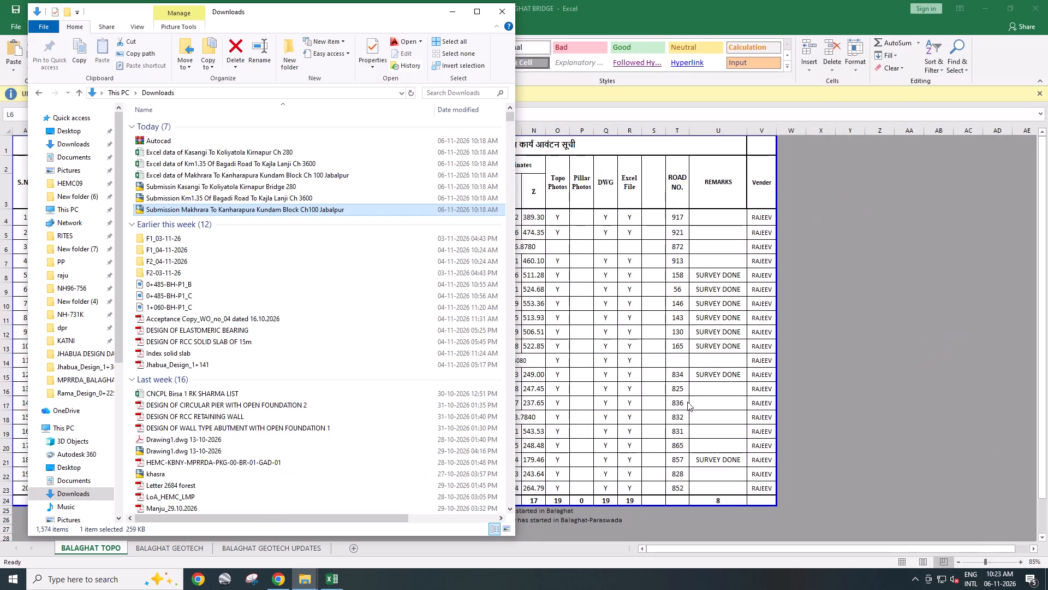
pyautogui.click(723, 397)
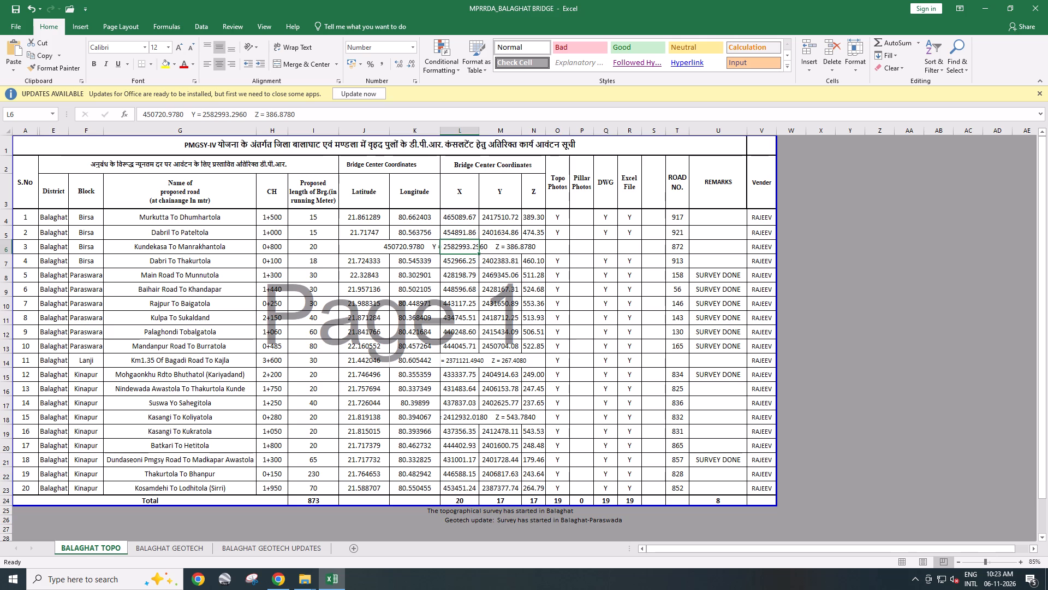
pyautogui.click(219, 347)
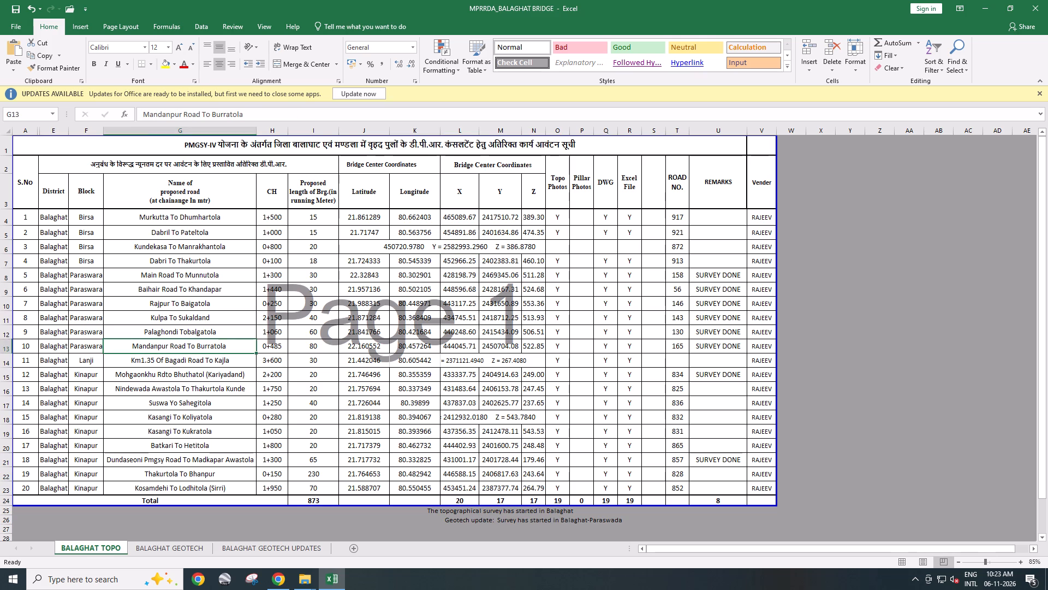
pyautogui.hotkey('alt', 'Tab')
pyautogui.hotkey('alt', 'Tab')
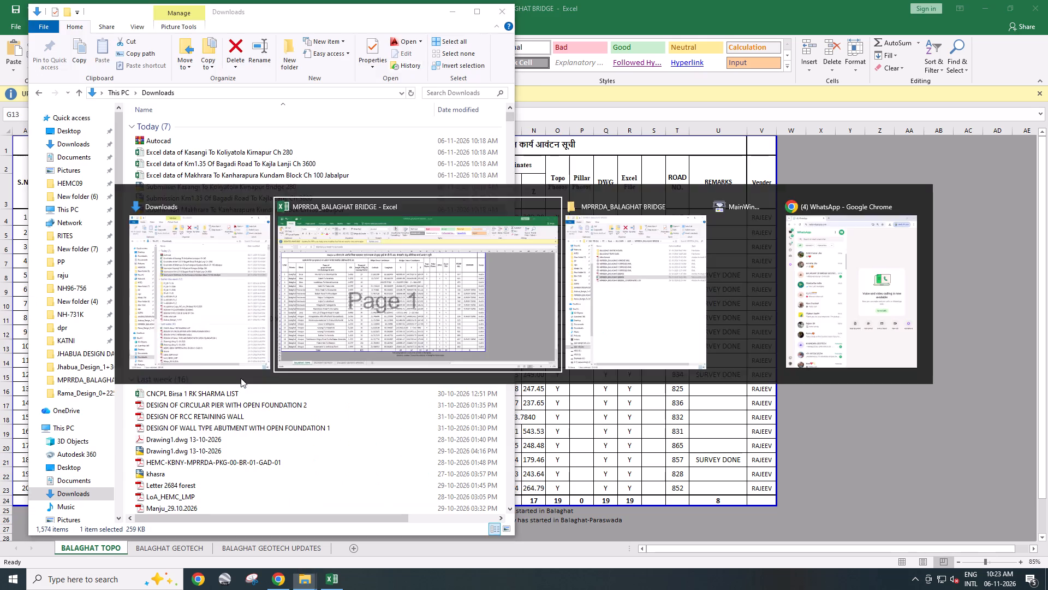
pyautogui.hotkey('alt', 'Tab')
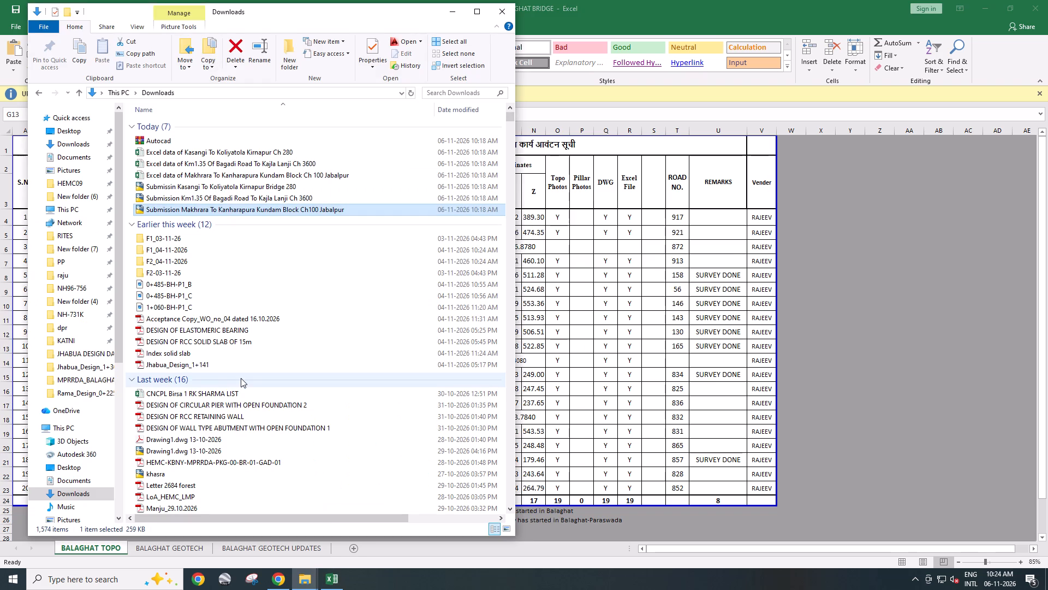
pyautogui.hotkey('alt', 'Tab')
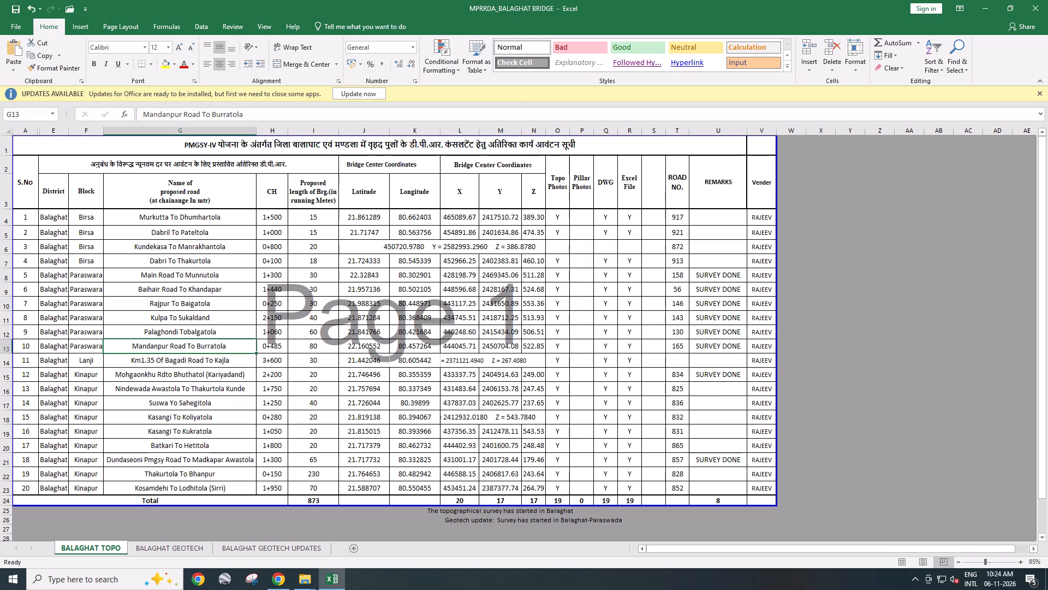
pyautogui.moveTo(161, 488); pyautogui.dragTo(186, 400)
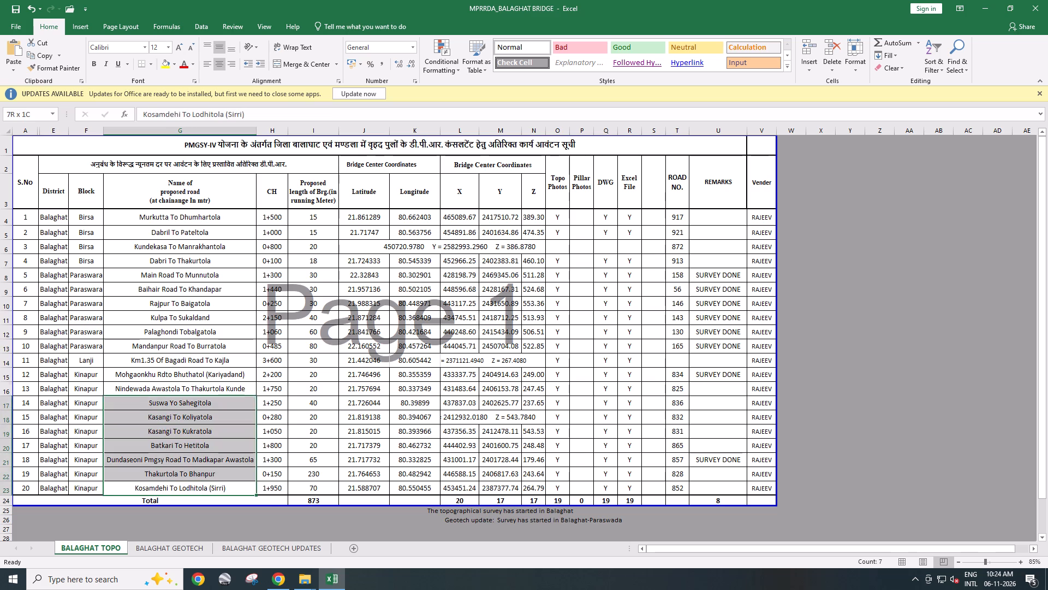
pyautogui.moveTo(186, 400); pyautogui.dragTo(198, 363)
pyautogui.moveTo(198, 362); pyautogui.dragTo(209, 335)
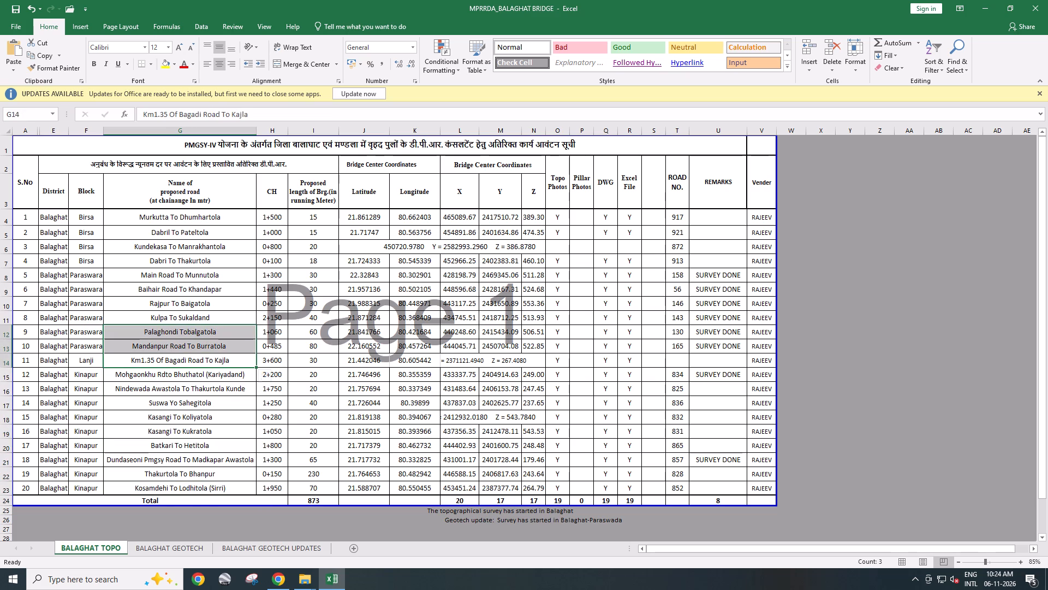
pyautogui.scroll(1, 227, 268)
pyautogui.click(231, 218)
pyautogui.click(230, 249)
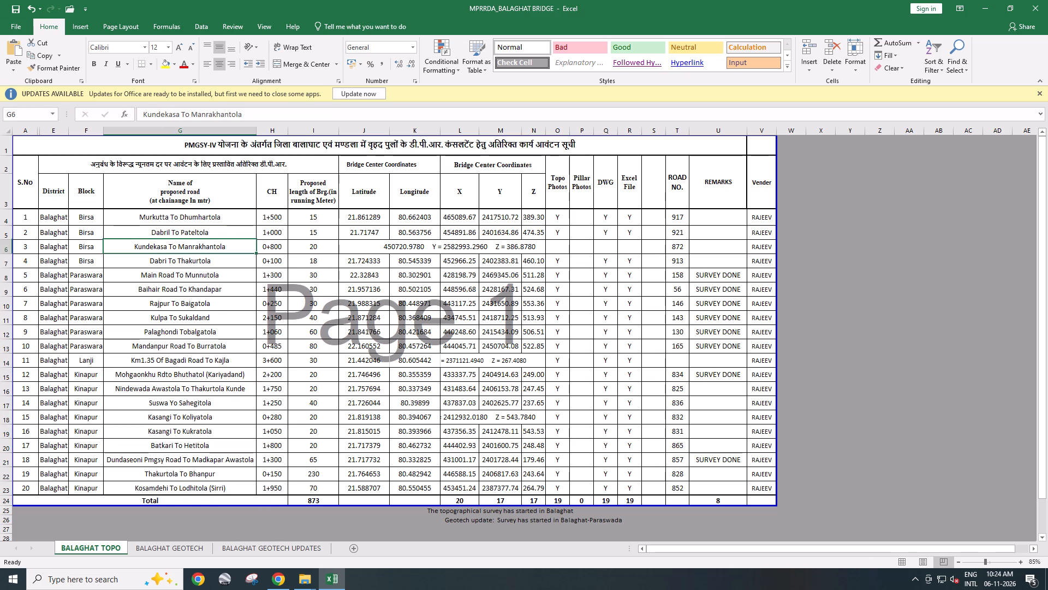
pyautogui.hotkey('alt', 'Tab')
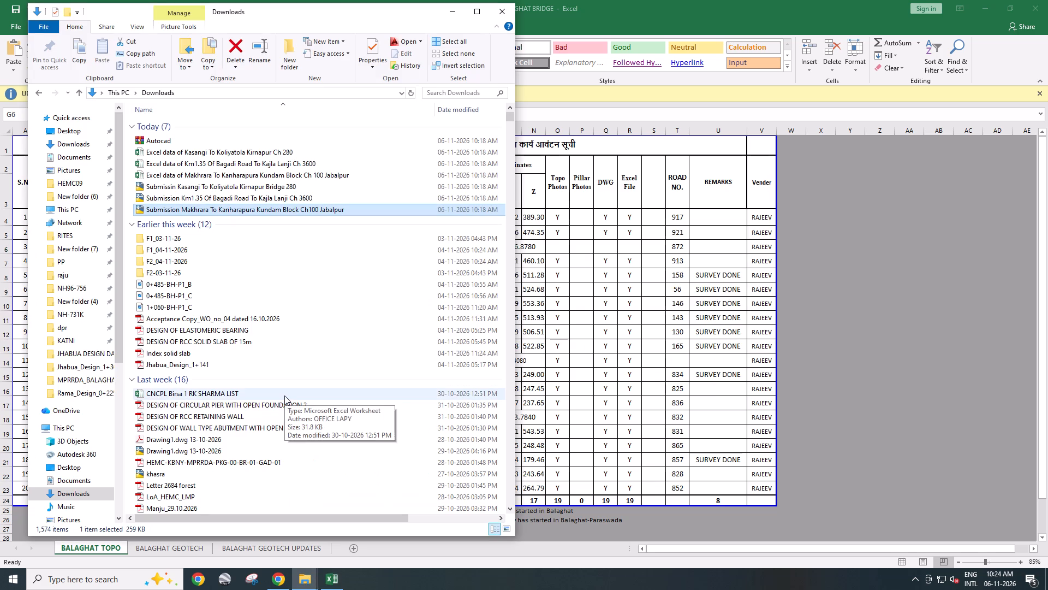
pyautogui.hotkey('alt', 'Tab')
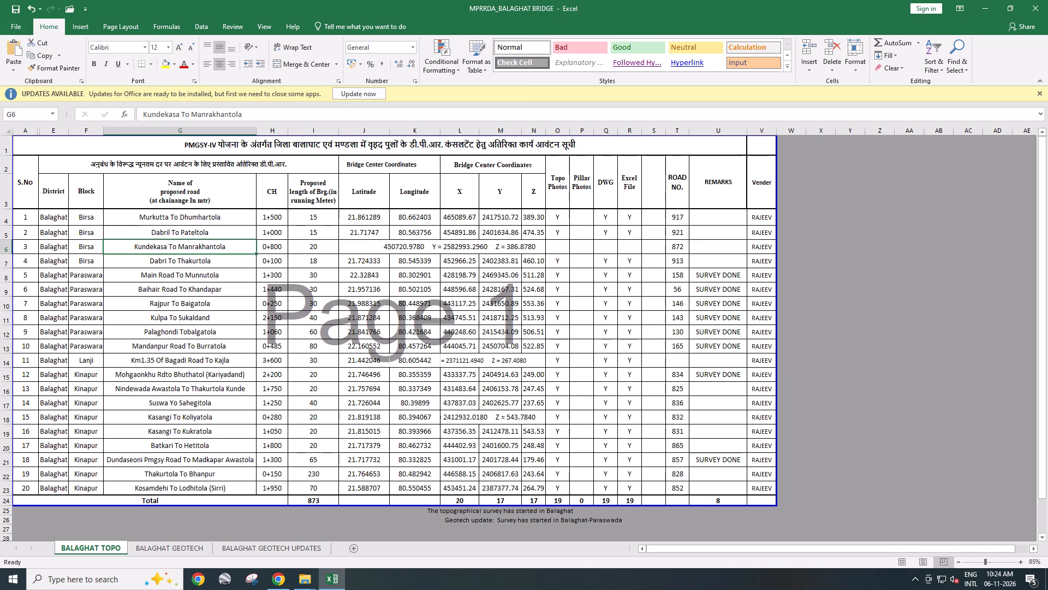
pyautogui.hotkey('alt', 'Tab')
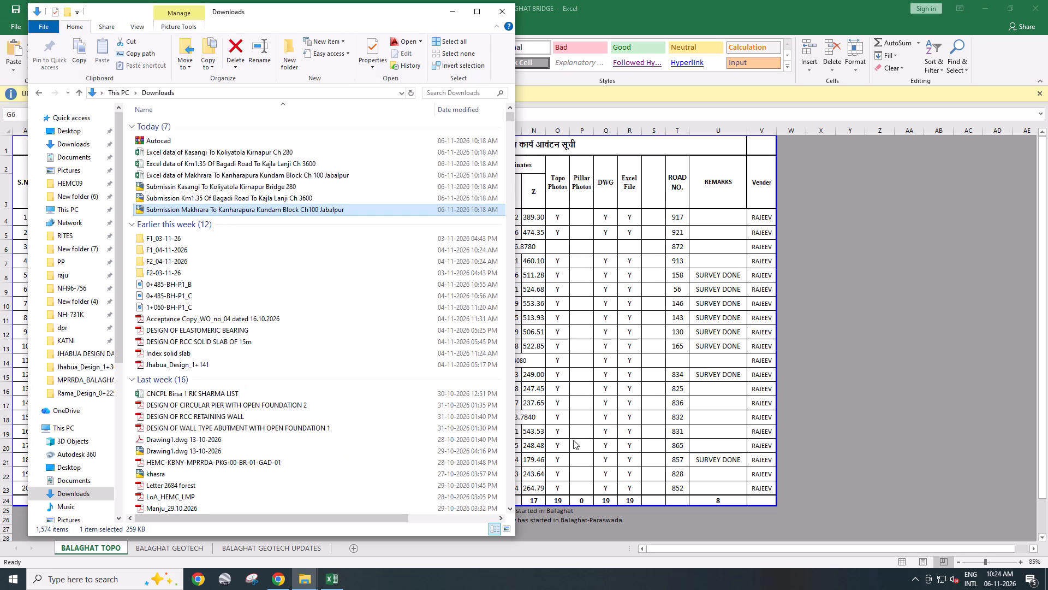
pyautogui.hotkey('alt', 'Tab')
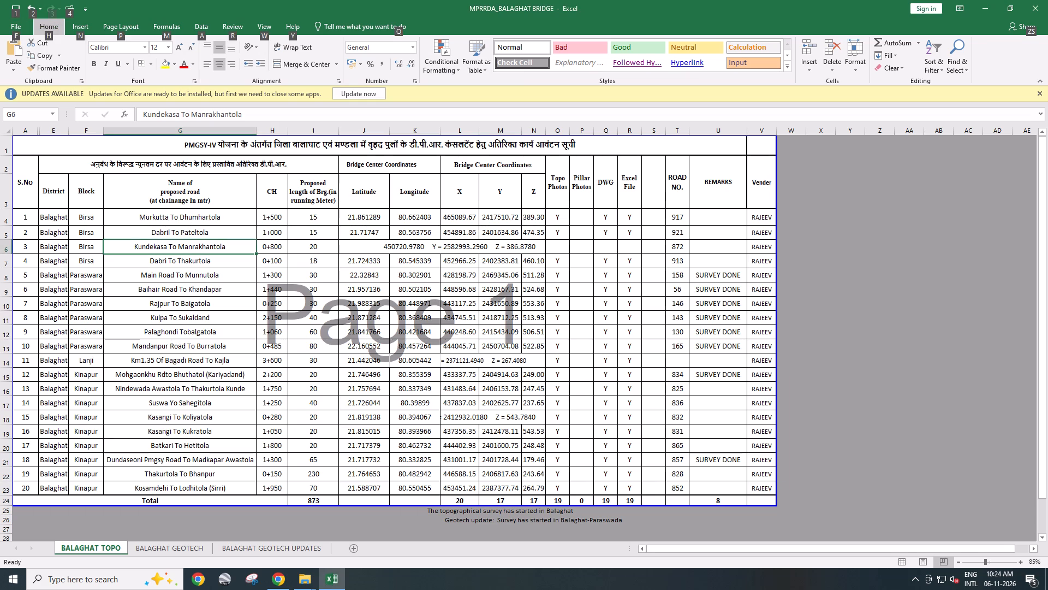
# Open the JHABUA_BRIDGE LIST workbook from the JHABUA_BRIDGE_24-07-2026 folder under D:, P2, Root, ALL DATA, 2026.
pyautogui.click(311, 580)
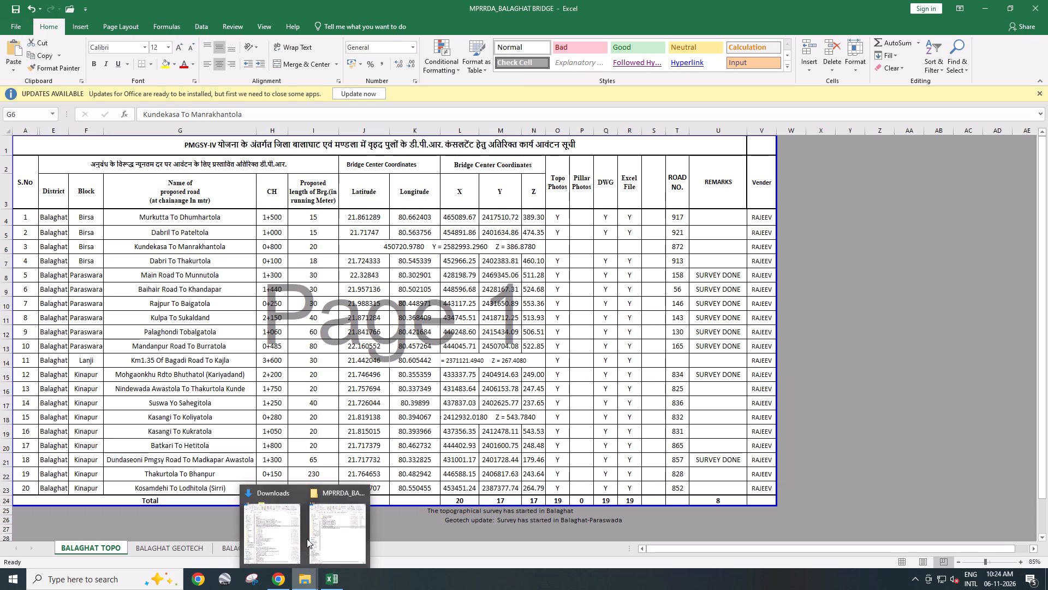
pyautogui.click(355, 515)
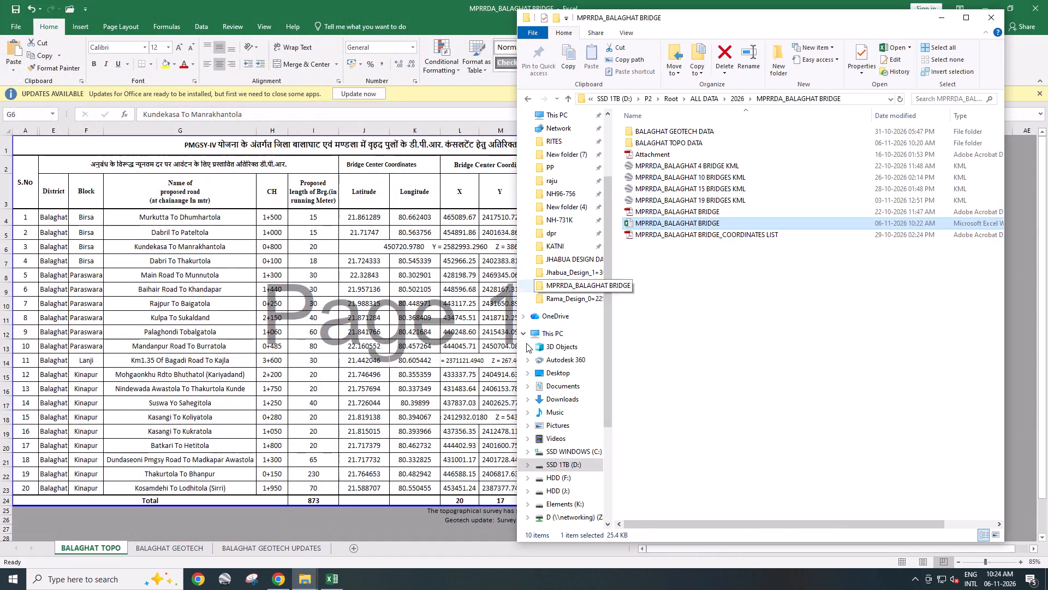
pyautogui.press('super+d')
pyautogui.doubleClick(14, 123)
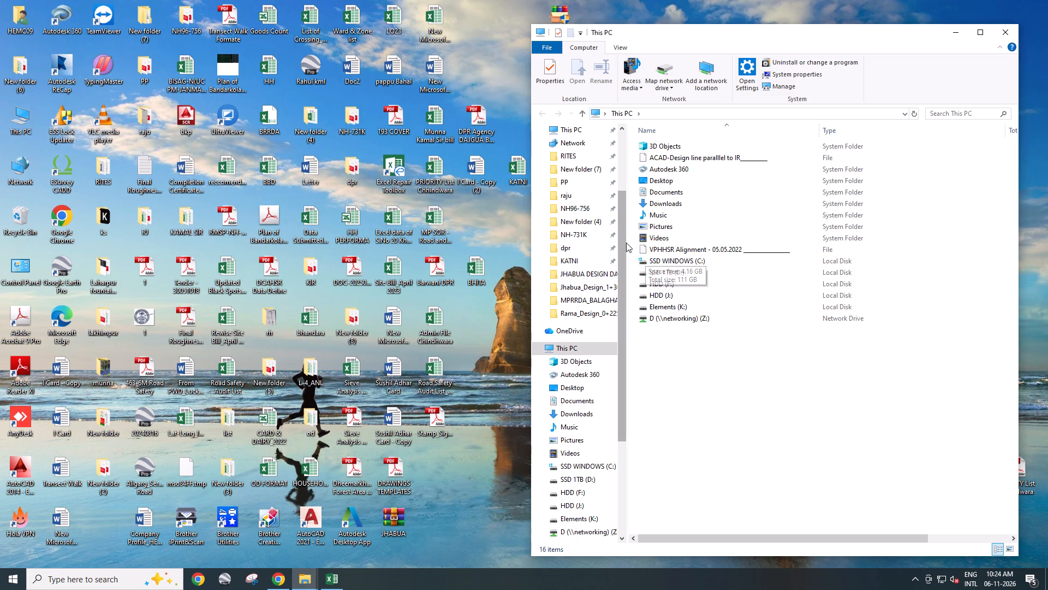
pyautogui.doubleClick(676, 269)
pyautogui.doubleClick(670, 170)
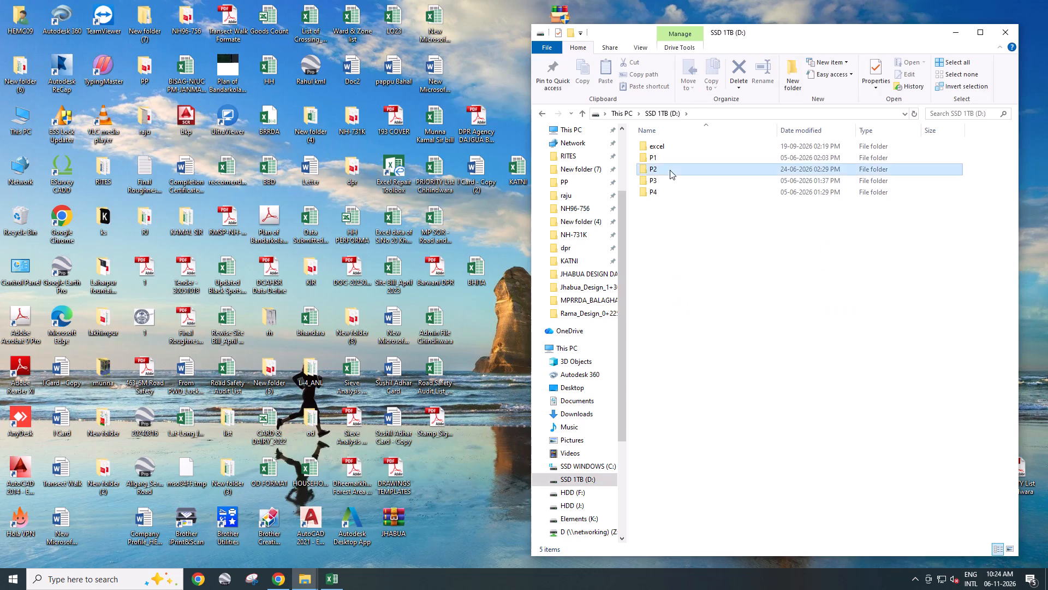
pyautogui.doubleClick(670, 150)
pyautogui.doubleClick(683, 146)
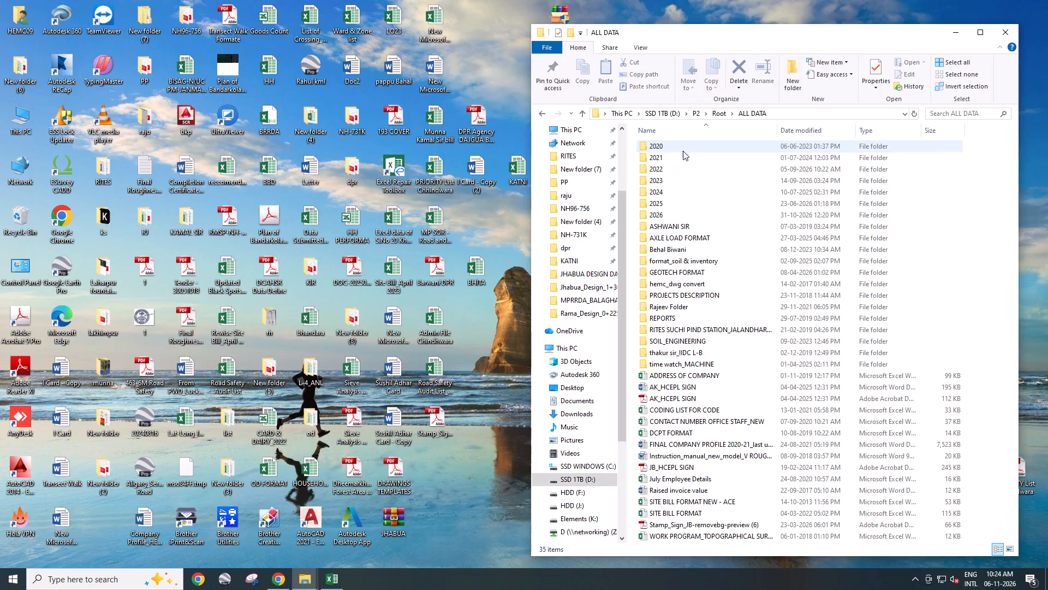
pyautogui.doubleClick(671, 211)
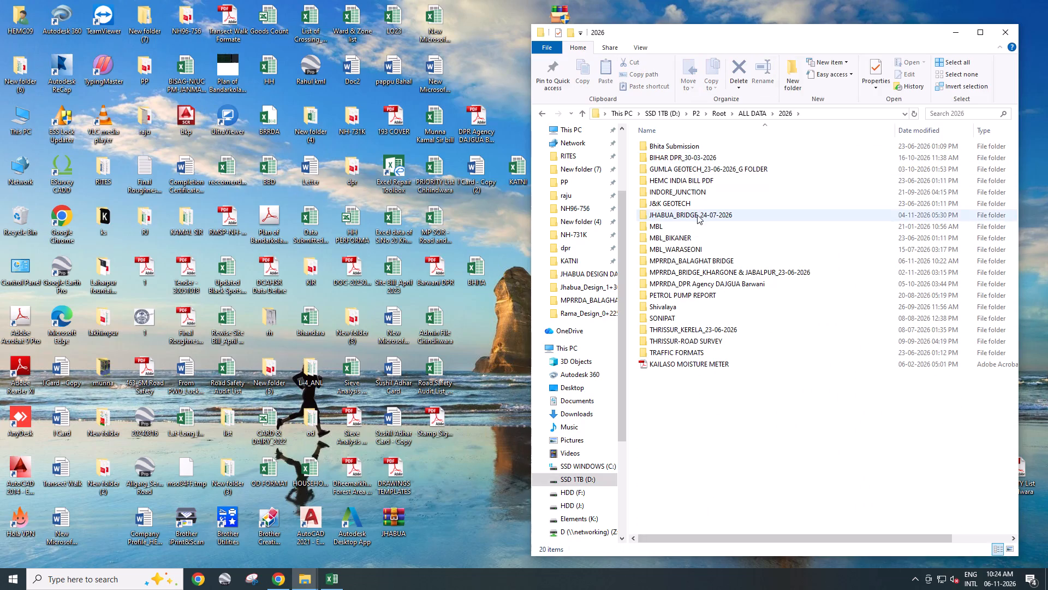
pyautogui.doubleClick(697, 215)
pyautogui.doubleClick(690, 398)
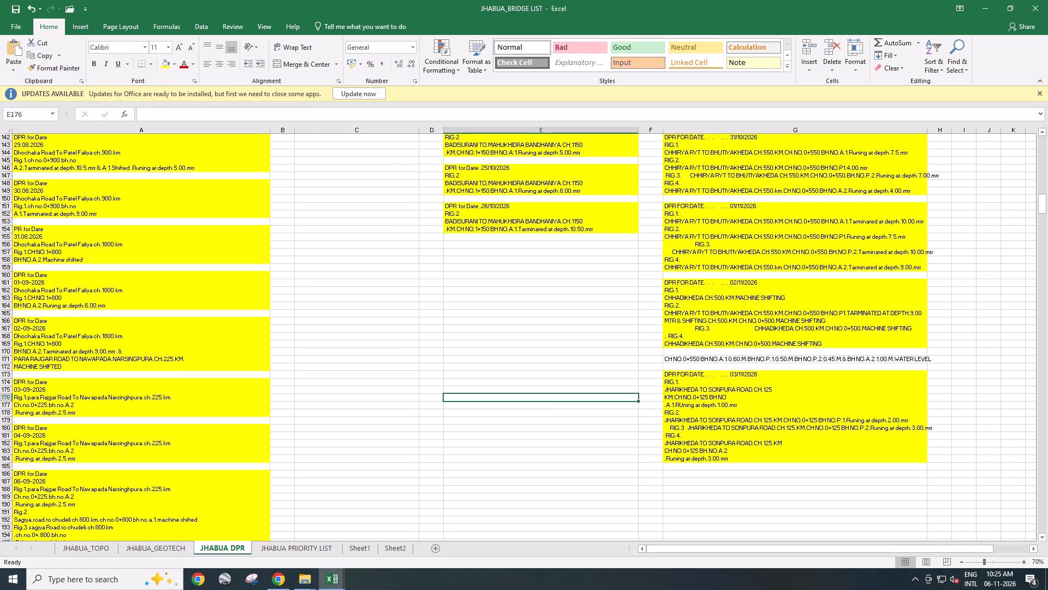
# Copy Kundekasa To Manrakhantola's pasted coordinates into the bridge centre X cell of Makhanrar to Kanharapura on the JHABUA_GEOTECH sheet.
pyautogui.click(168, 547)
pyautogui.scroll(-5, 478, 445)
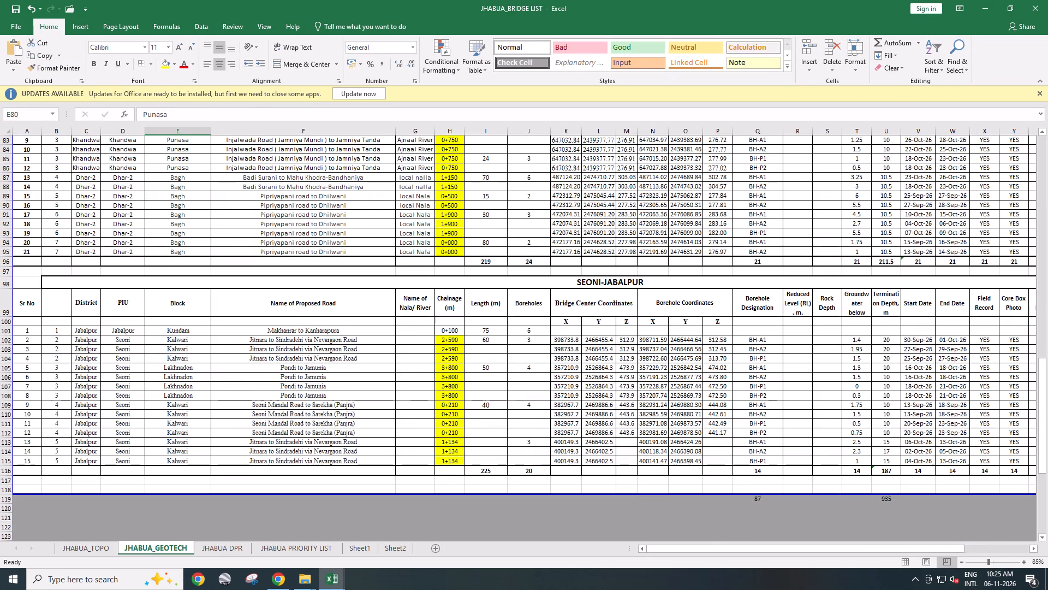
pyautogui.hotkey('alt', 'Tab')
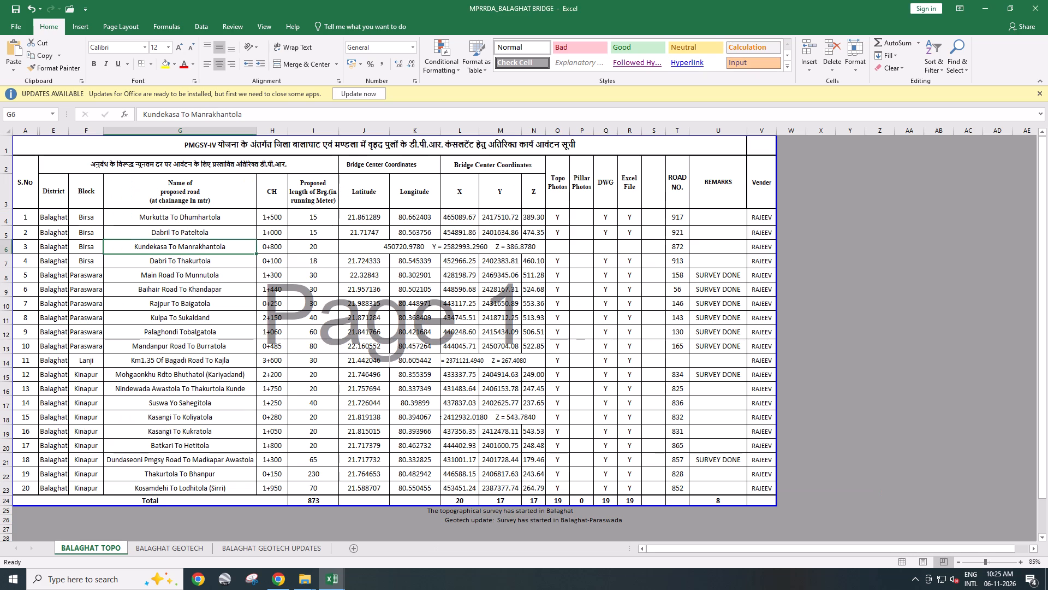
pyautogui.click(463, 245)
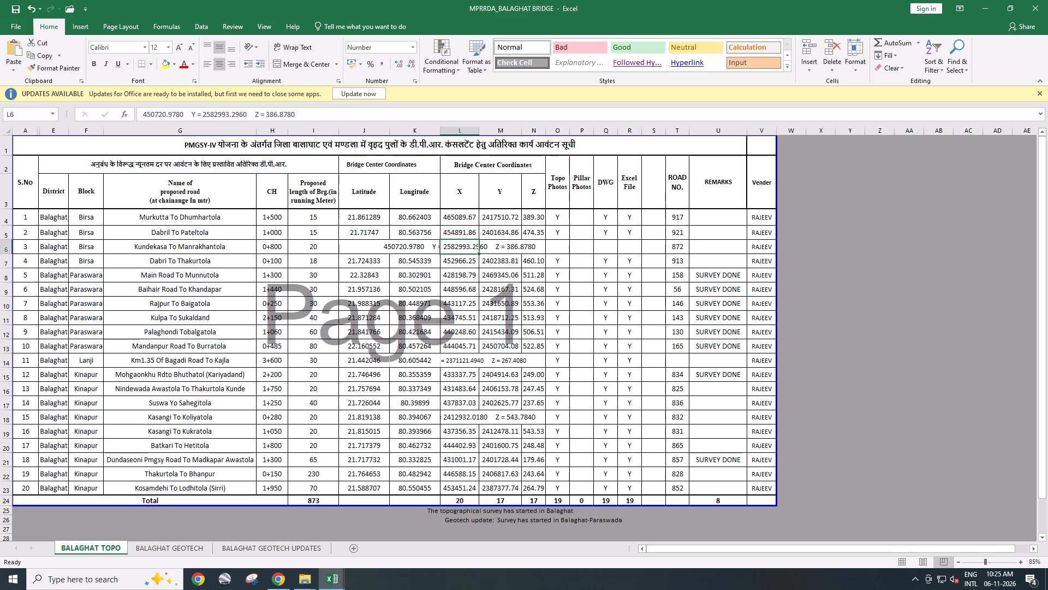
pyautogui.hotkey('ctrl', 'c')
pyautogui.hotkey('alt', 'Tab')
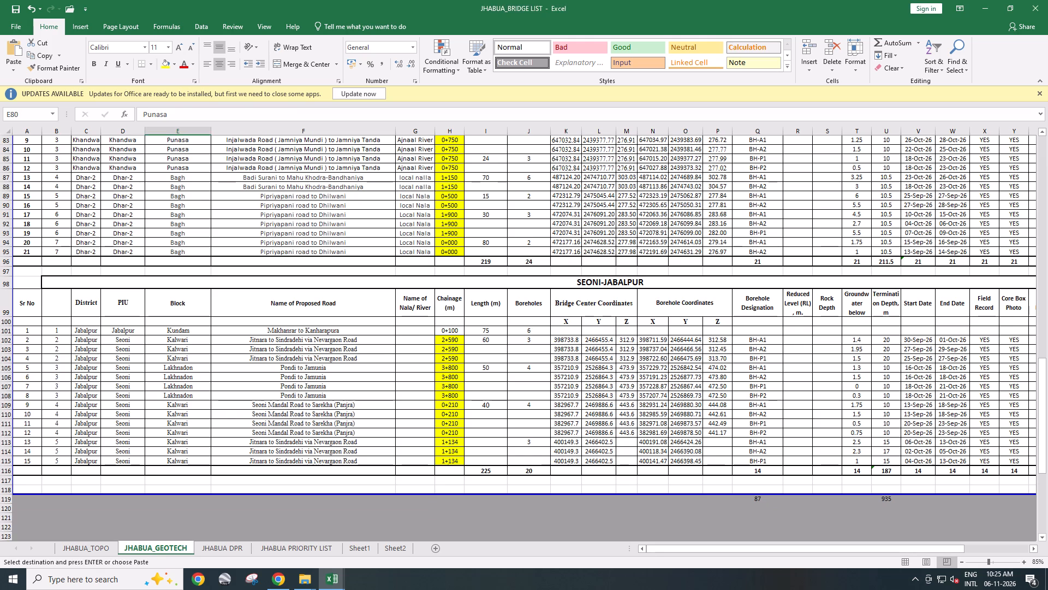
pyautogui.click(560, 333)
pyautogui.hotkey('ctrl', 'v')
# Clear the misplaced coordinates from Kundekasa To Manrakhantola's X cell on the BALAGHAT TOPO sheet.
pyautogui.hotkey('alt', 'Tab')
pyautogui.click(492, 269)
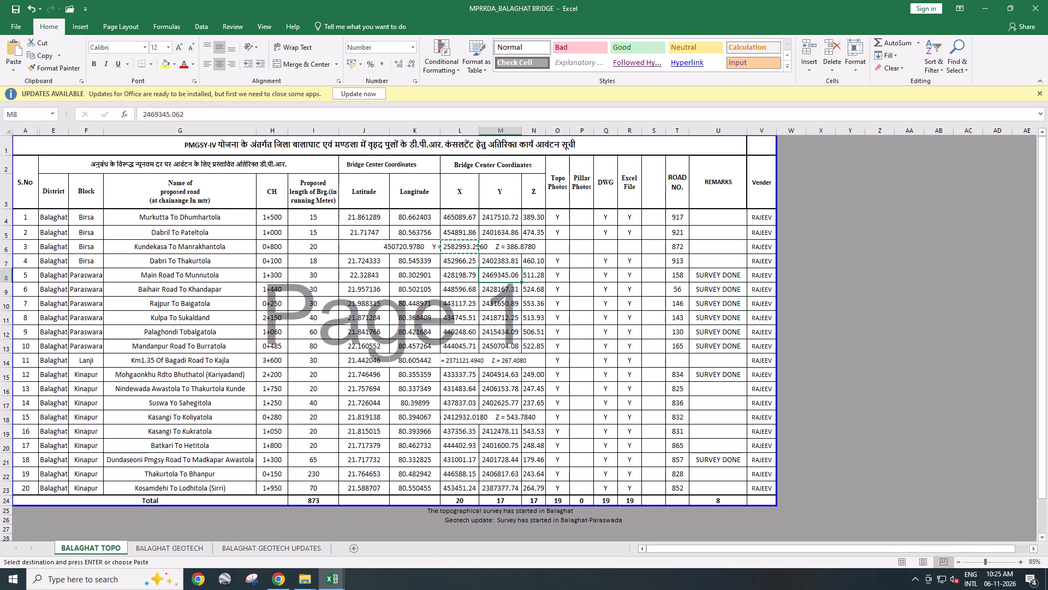
pyautogui.click(452, 243)
pyautogui.press('Delete')
pyautogui.click(482, 329)
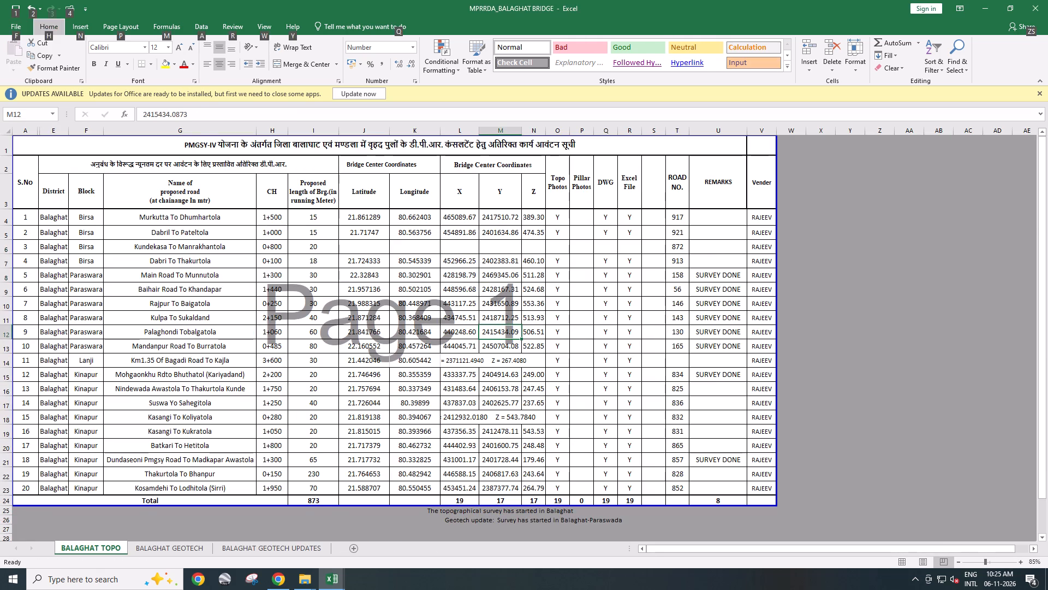
# Move the Z value 386.8780 from Makhanrar to Kanharapura's X cell in JHABUA_GEOTECH to its bridge centre Z cell.
pyautogui.hotkey('alt', 'Tab')
pyautogui.click(615, 361)
pyautogui.click(569, 329)
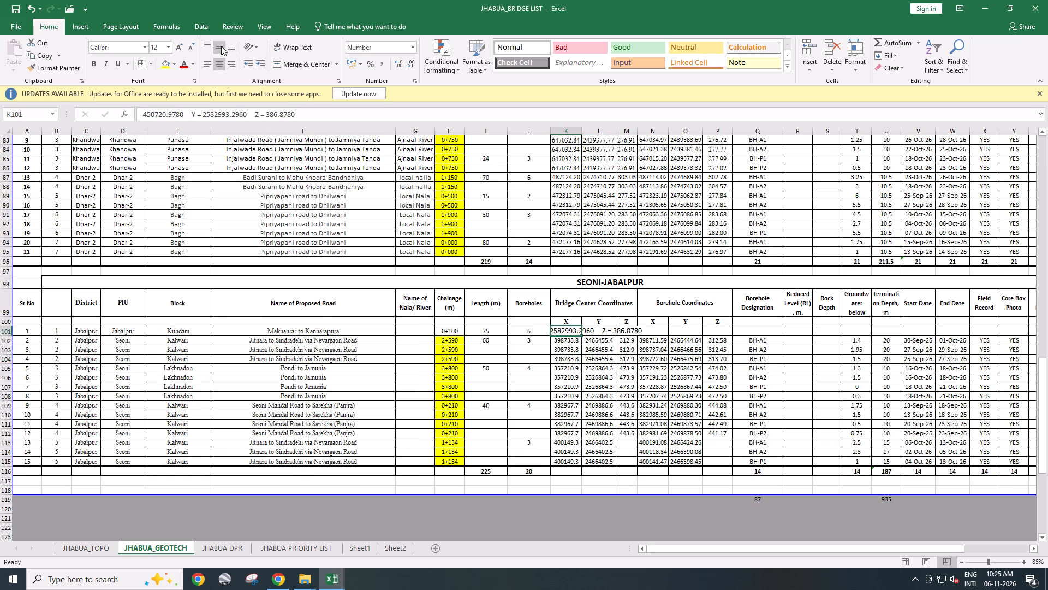
pyautogui.moveTo(267, 115); pyautogui.dragTo(318, 120)
pyautogui.hotkey('ctrl', 'x')
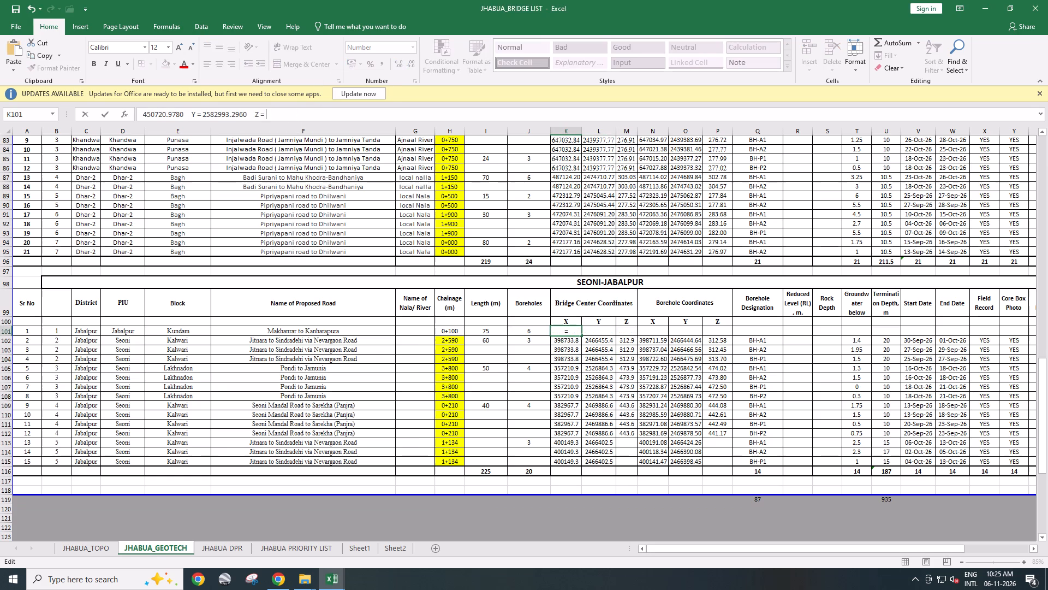
pyautogui.click(632, 336)
pyautogui.hotkey('ctrl', 'v')
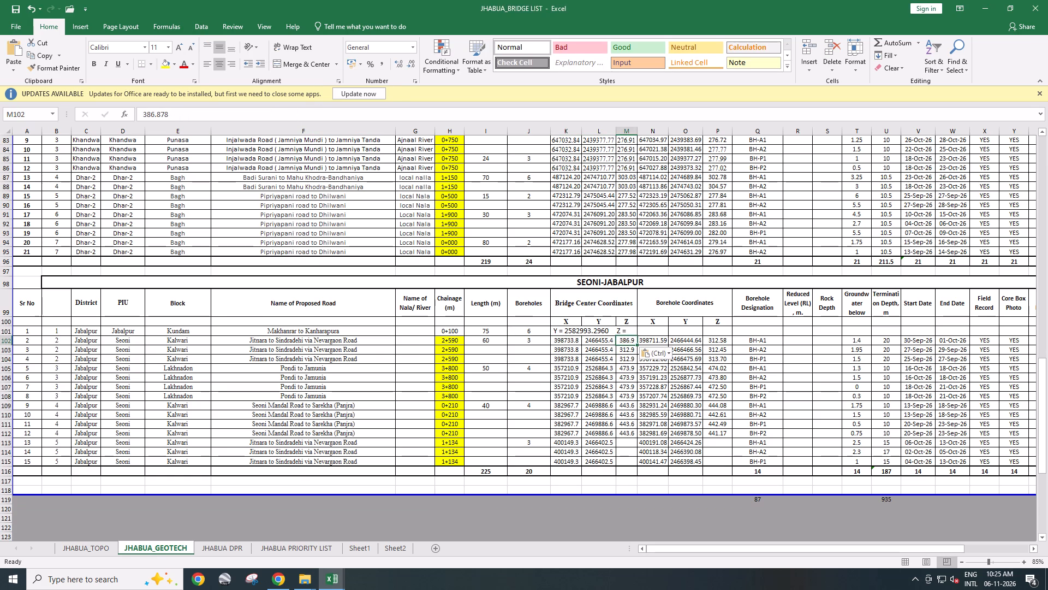
pyautogui.hotkey('ctrl', 'z')
pyautogui.click(624, 331)
pyautogui.hotkey('ctrl', 'v')
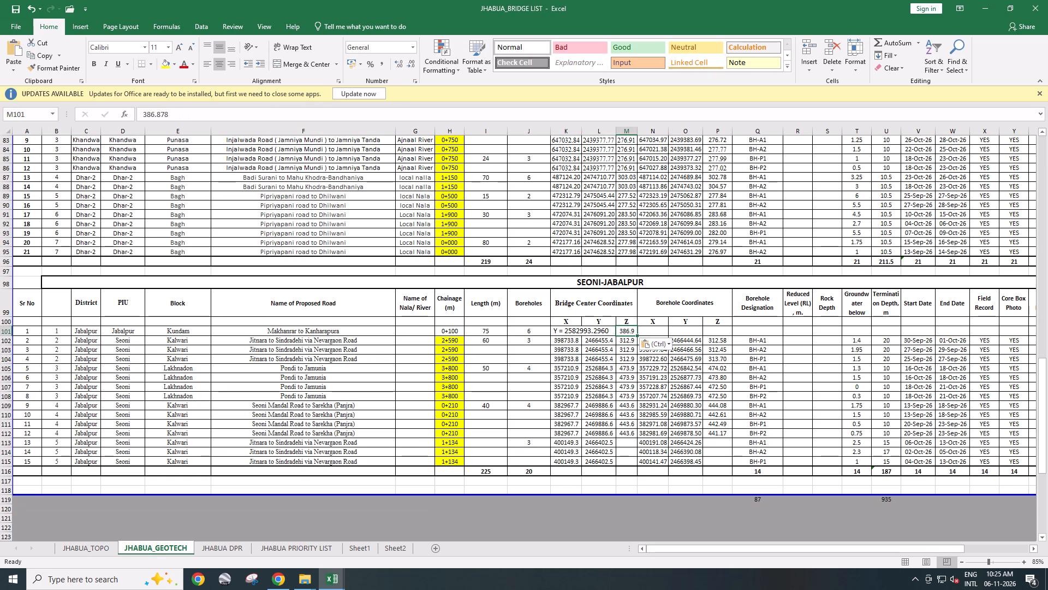
# Move the Y value 2582993.2960 from Makhanrar to Kanharapura's X cell to its bridge centre Y cell.
pyautogui.click(560, 332)
pyautogui.moveTo(201, 115); pyautogui.dragTo(242, 118)
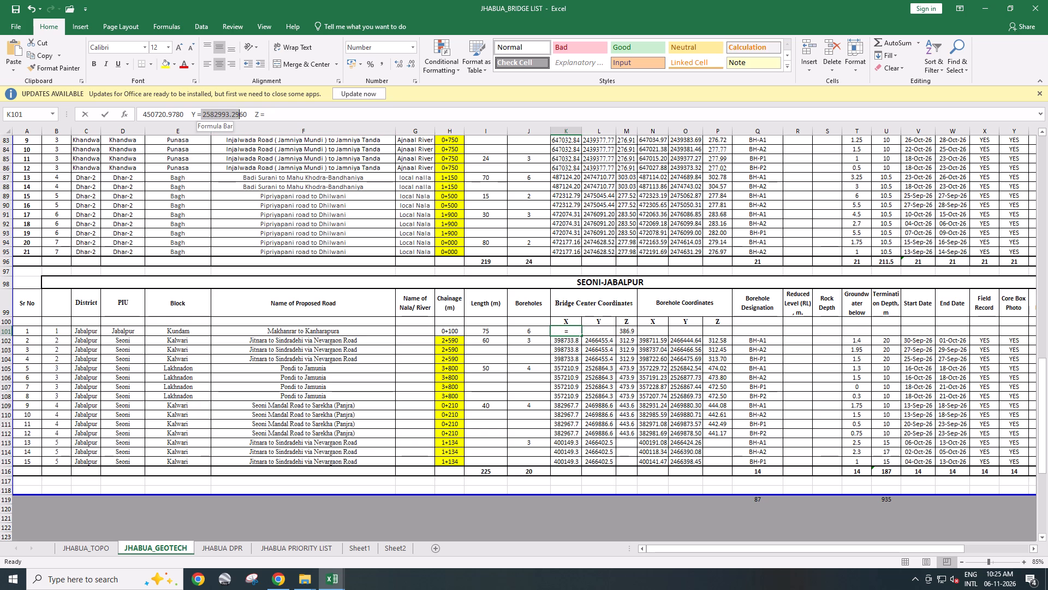
pyautogui.moveTo(242, 118); pyautogui.dragTo(248, 117)
pyautogui.hotkey('ctrl', 'x')
pyautogui.click(605, 326)
pyautogui.hotkey('ctrl', 'v')
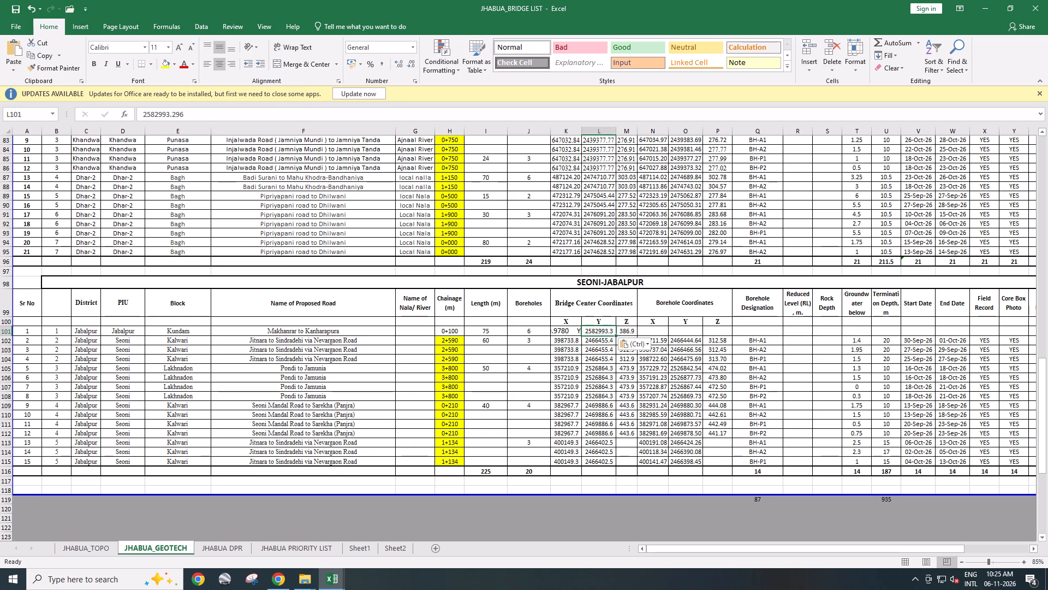
# Strip the leftover Y and Z labels from Makhanrar to Kanharapura's X cell, leaving 450720.9780, and save the JHABUA_BRIDGE LIST workbook.
pyautogui.click(575, 328)
pyautogui.moveTo(195, 112); pyautogui.dragTo(331, 115)
pyautogui.press('BackSpace')
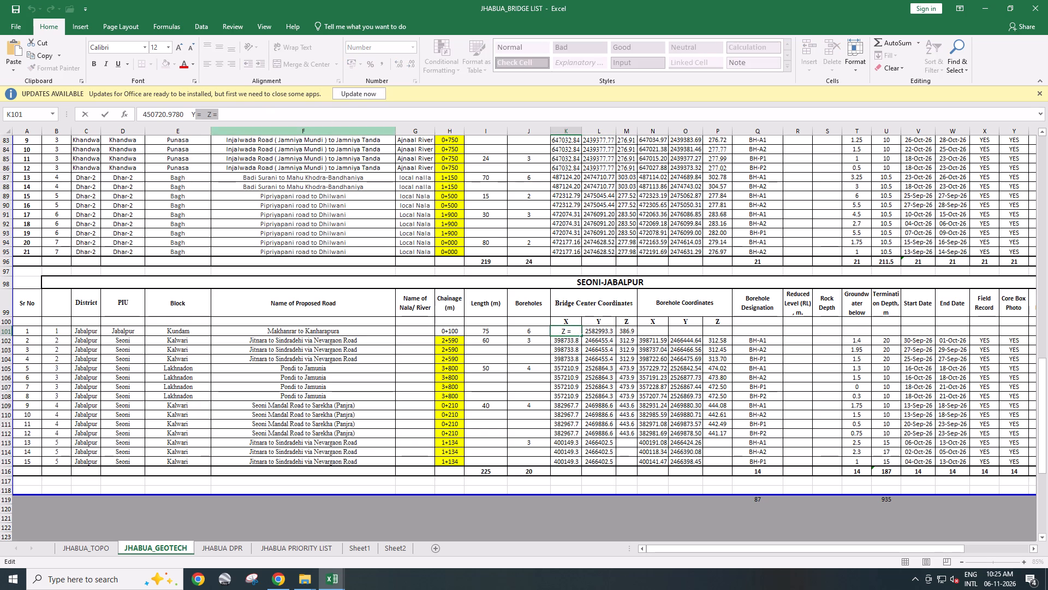
pyautogui.press('BackSpace')
pyautogui.press('BackSpace')
pyautogui.click(573, 397)
pyautogui.hotkey('ctrl', 's')
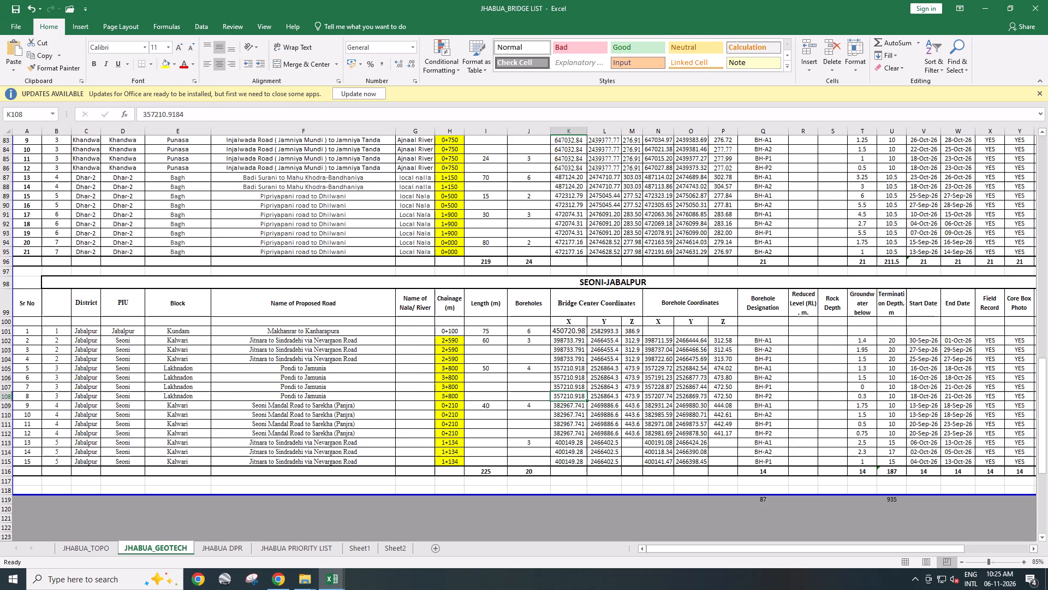
# Copy Makhanrar to Kanharapura's bridge centre X, Y and Z from JHABUA_GEOTECH into its JHABUA_TOPO row, replacing the hold note, and save.
pyautogui.hotkey('ctrl', 's')
pyautogui.moveTo(580, 329); pyautogui.dragTo(634, 330)
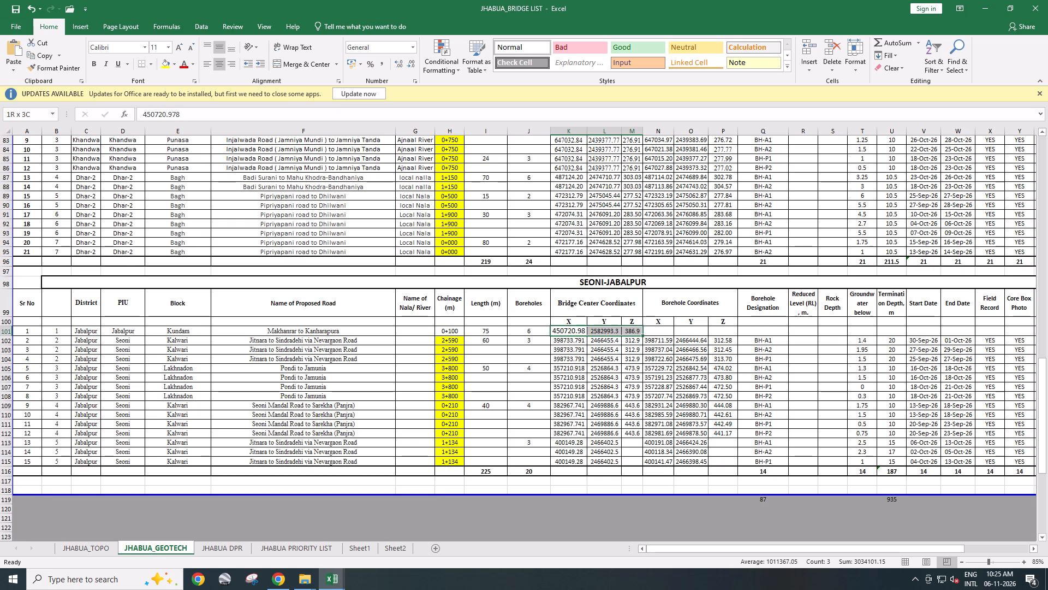
pyautogui.hotkey('ctrl', 'c')
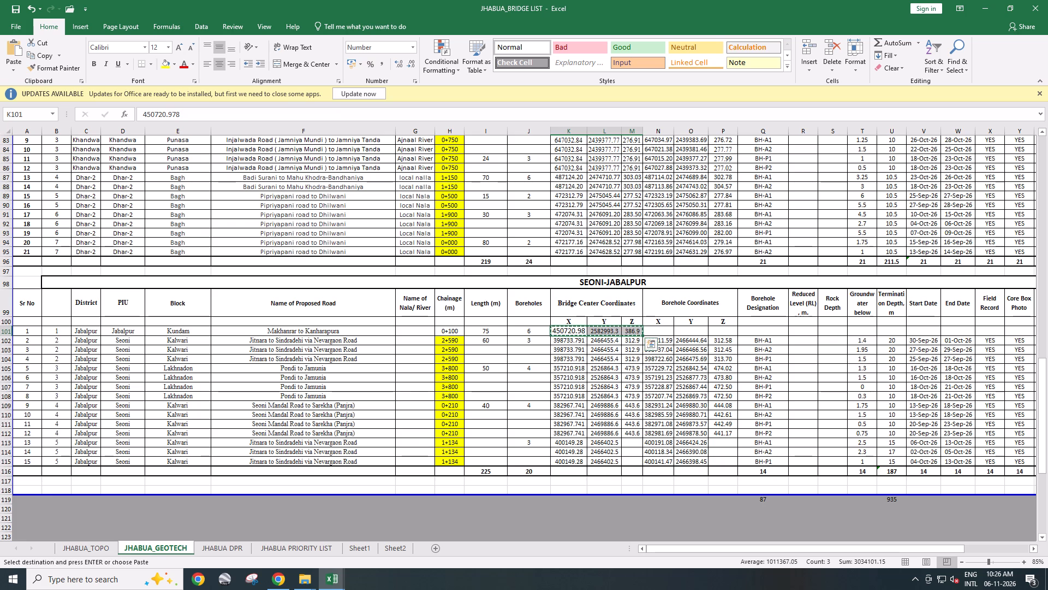
pyautogui.click(114, 553)
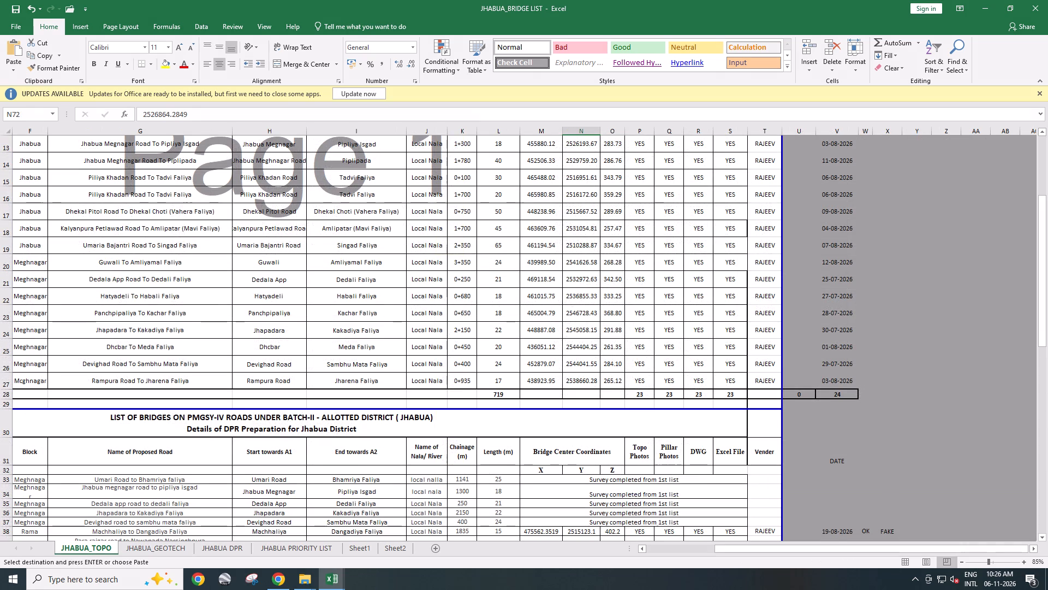
pyautogui.scroll(-3, 438, 505)
pyautogui.scroll(-2, 493, 434)
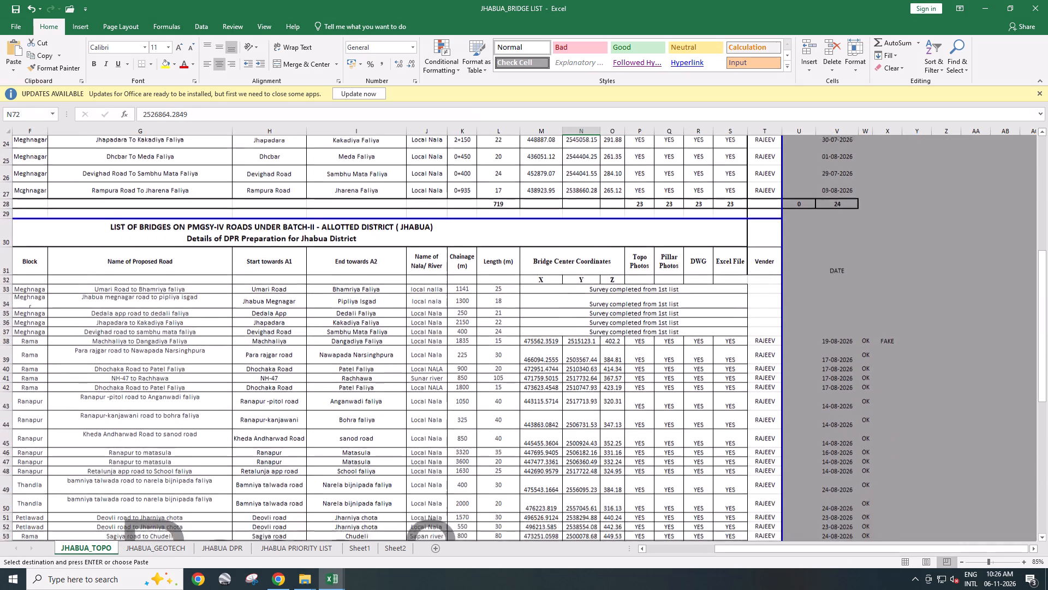
pyautogui.scroll(-8, 493, 434)
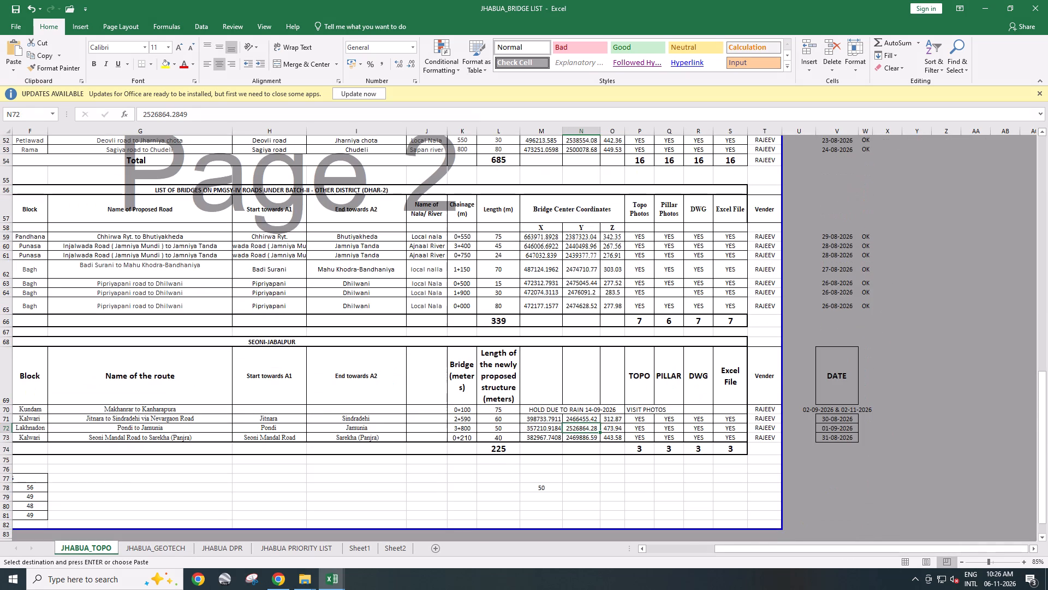
pyautogui.click(534, 410)
pyautogui.hotkey('ctrl', 'v')
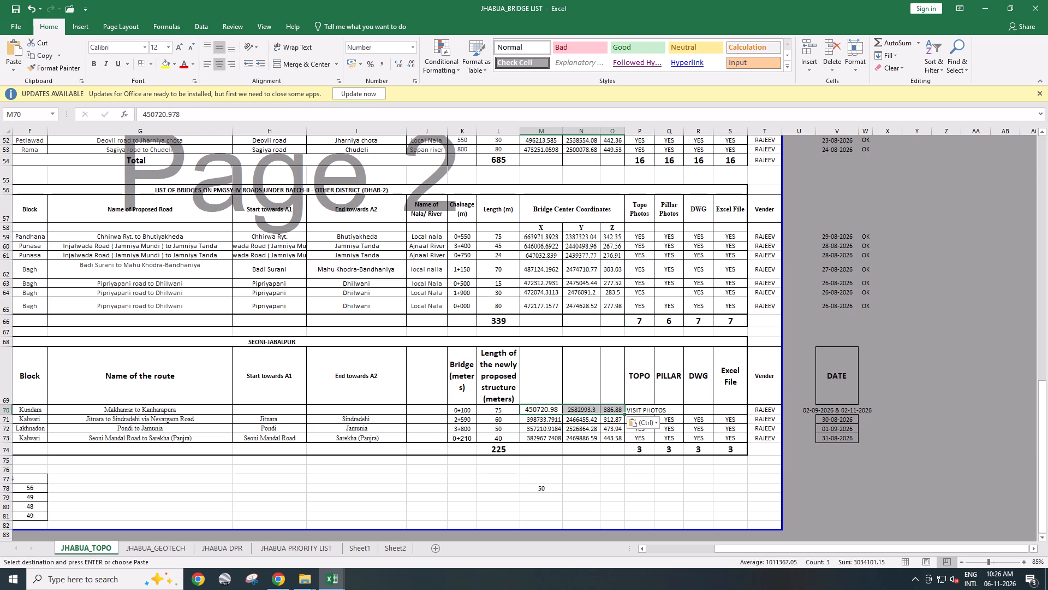
pyautogui.click(557, 434)
pyautogui.hotkey('ctrl', 's')
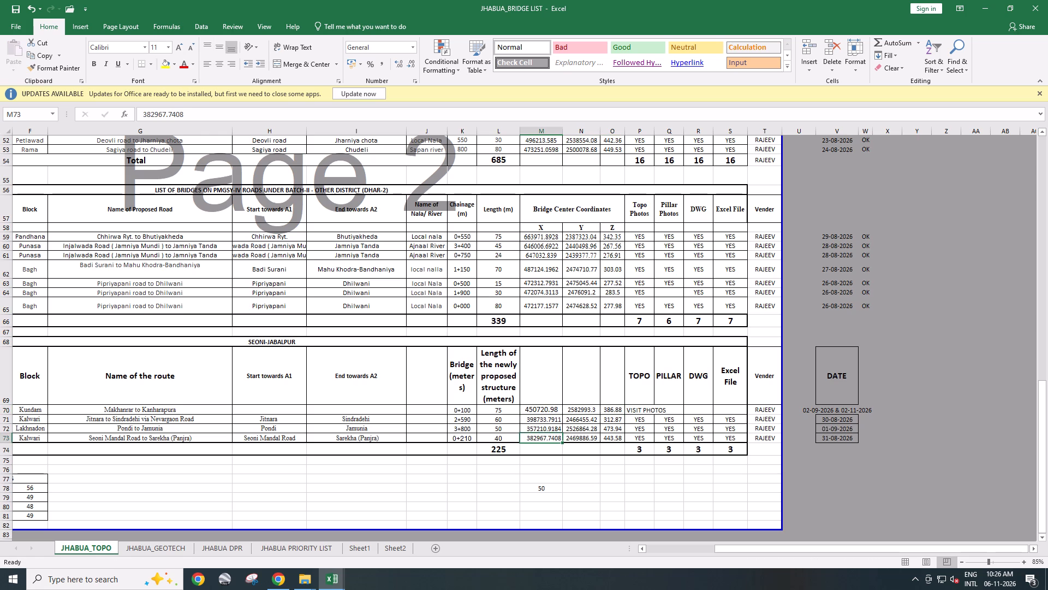
# Match the formatting of Makhanrar to Kanharapura's X, Y and Z cells to the X cell in the row below, and save.
pyautogui.click(550, 423)
pyautogui.click(61, 67)
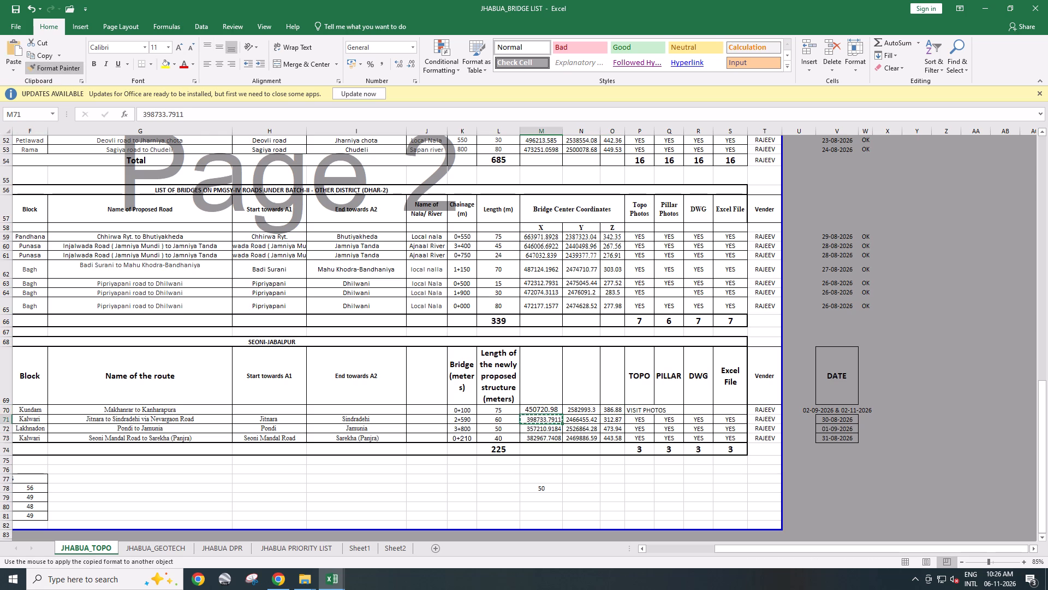
pyautogui.moveTo(555, 410); pyautogui.dragTo(614, 405)
pyautogui.click(614, 405)
pyautogui.click(571, 428)
pyautogui.hotkey('ctrl', 's')
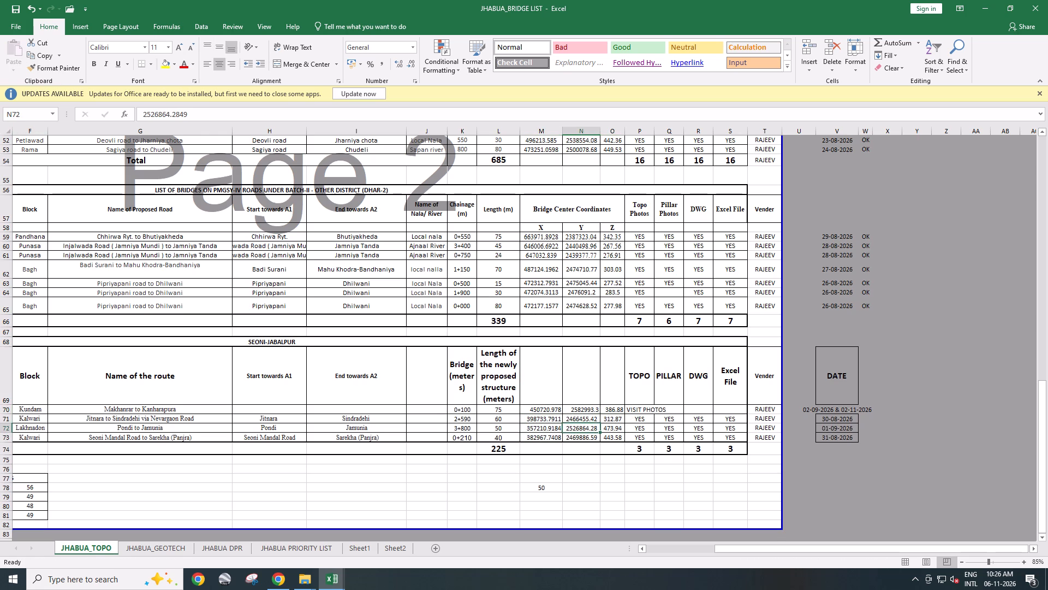
# Format the bridge centre coordinates of all four SEONI-JABALPUR rows to two decimal places, centre them, and save.
pyautogui.moveTo(546, 409); pyautogui.dragTo(614, 409)
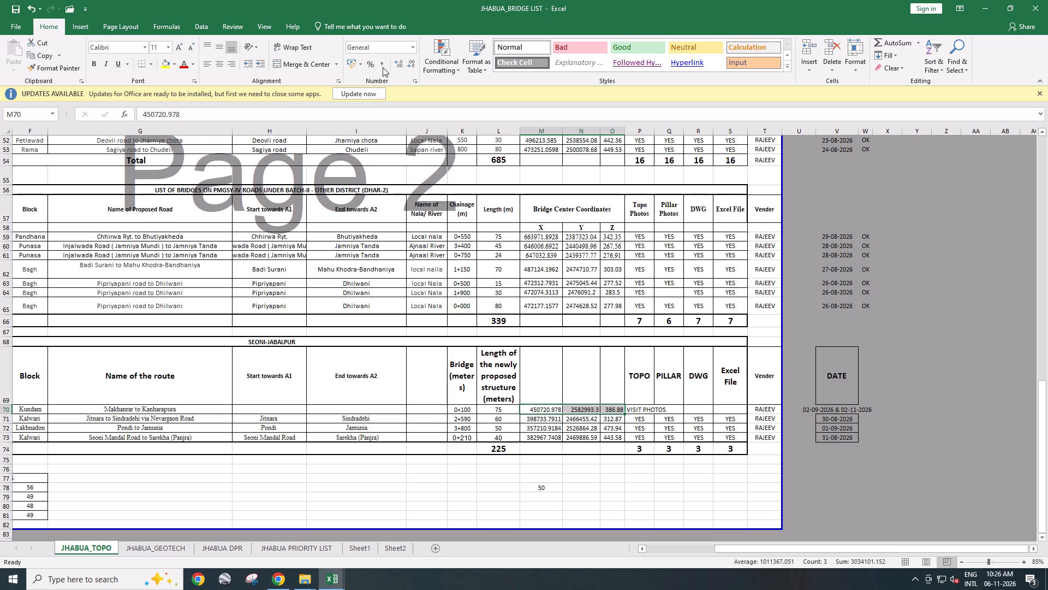
pyautogui.click(562, 420)
pyautogui.moveTo(547, 408); pyautogui.dragTo(611, 434)
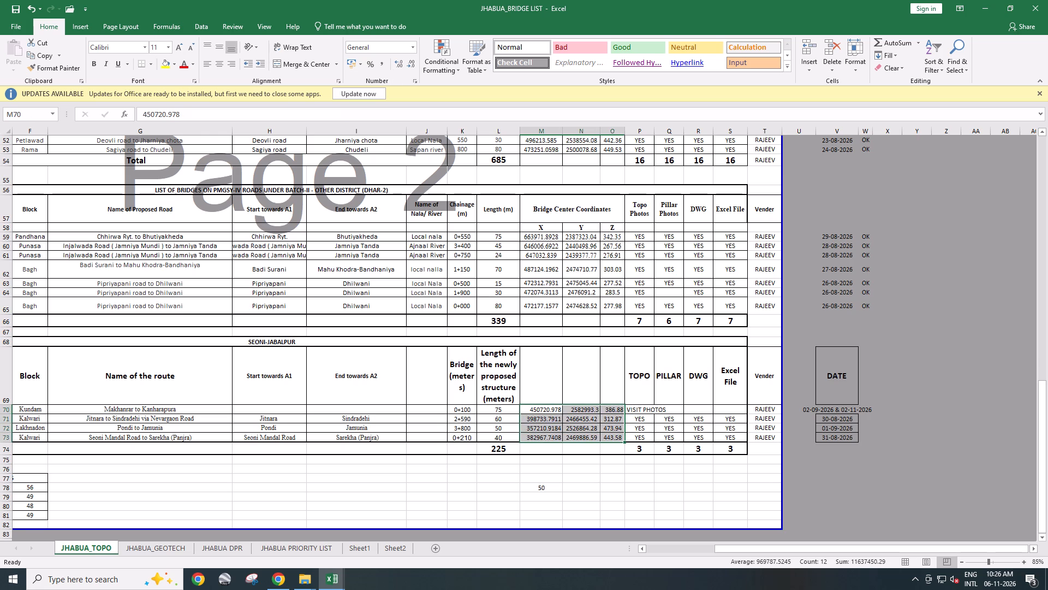
pyautogui.click(412, 67)
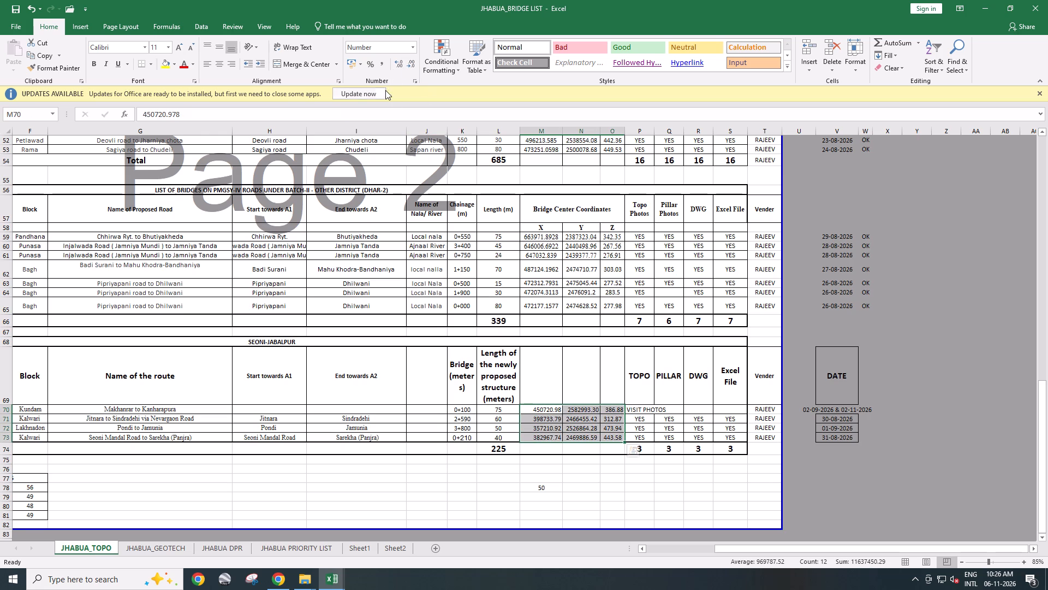
pyautogui.click(221, 62)
pyautogui.hotkey('ctrl', 's')
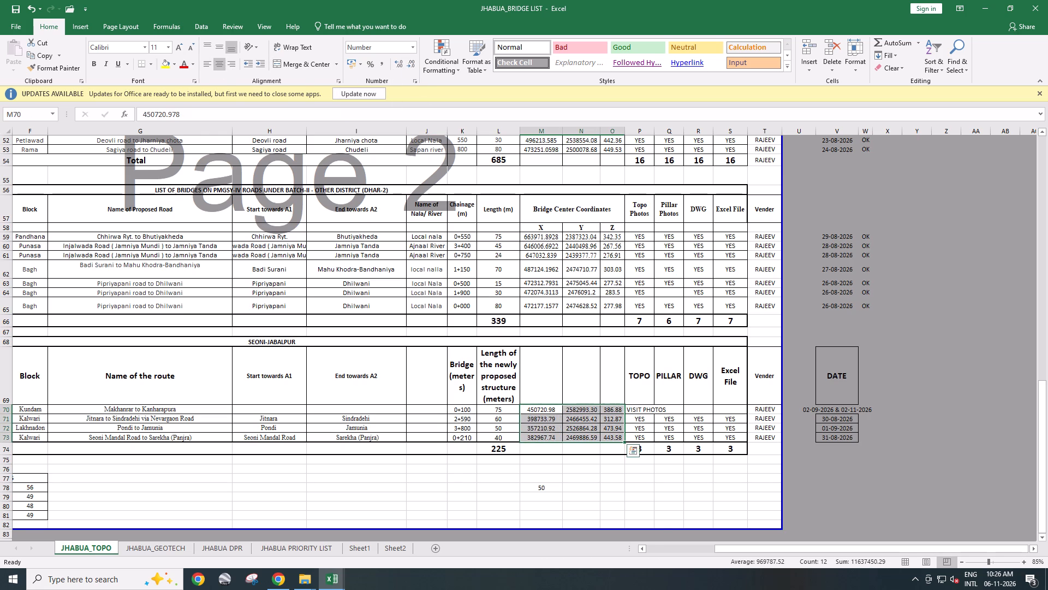
# Replace the SITE VISIT PHOTOS note with YES under TOPO for Makhanrar to Kanharapura, enter YES under DWG, and save.
pyautogui.click(591, 489)
pyautogui.click(640, 410)
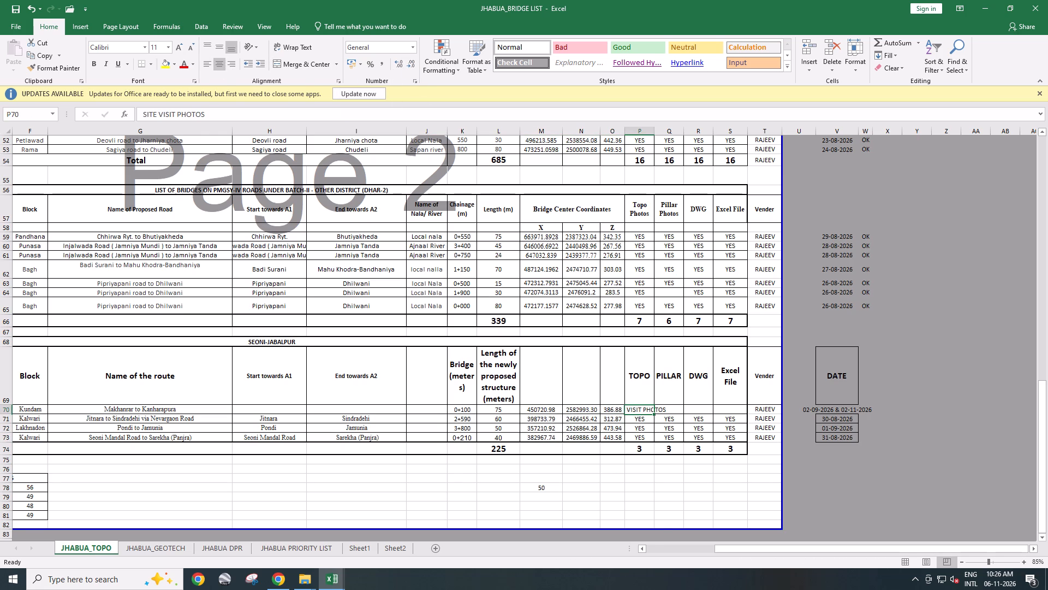
pyautogui.press('Delete')
pyautogui.click(644, 419)
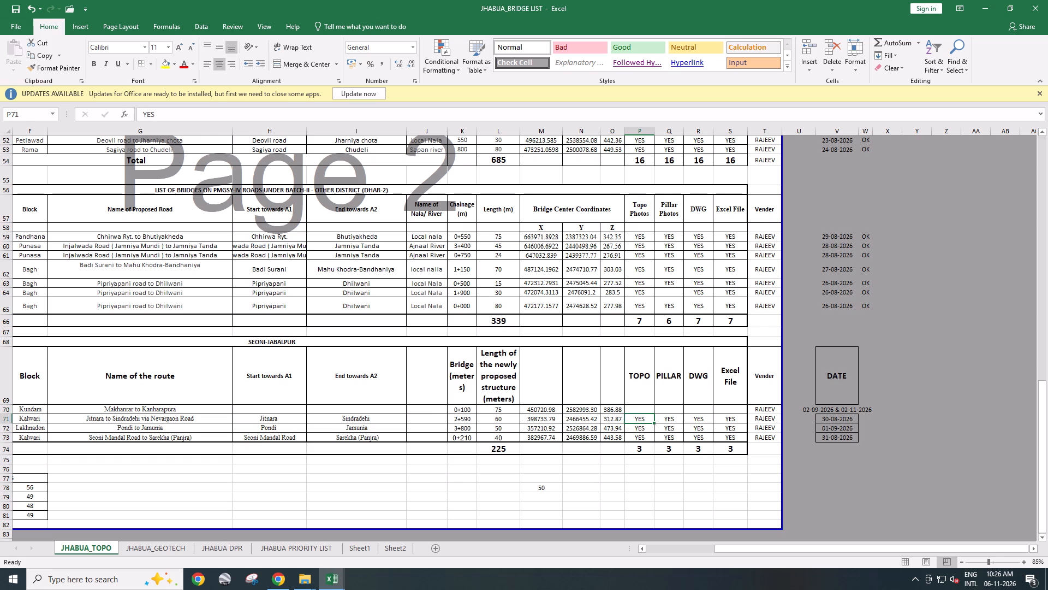
pyautogui.hotkey('ctrl', 'c')
pyautogui.click(643, 409)
pyautogui.hotkey('ctrl', 'v')
pyautogui.click(692, 408)
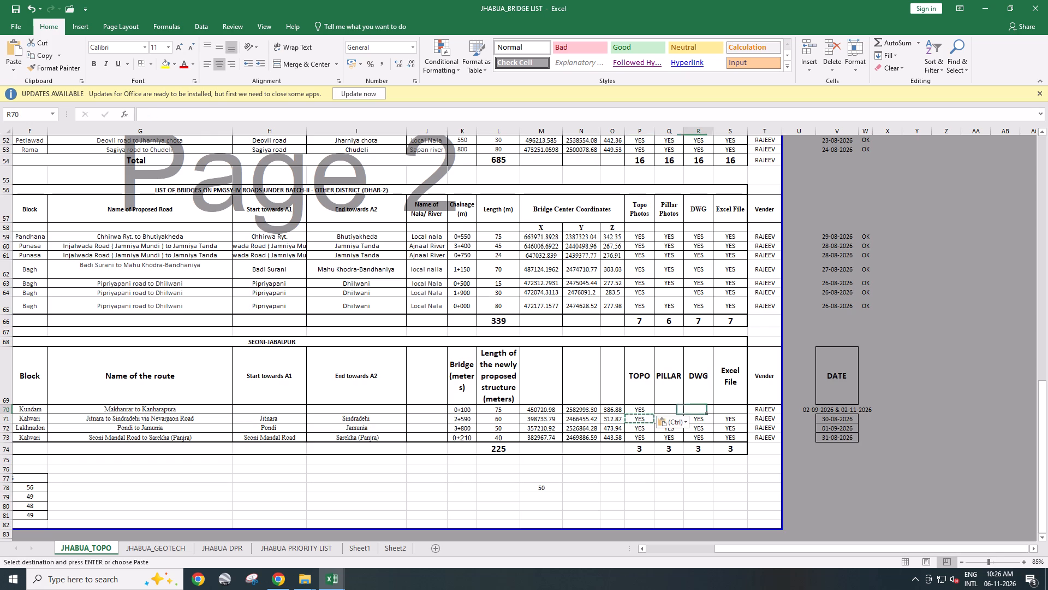
pyautogui.hotkey('ctrl', 'v')
pyautogui.hotkey('ctrl', 's')
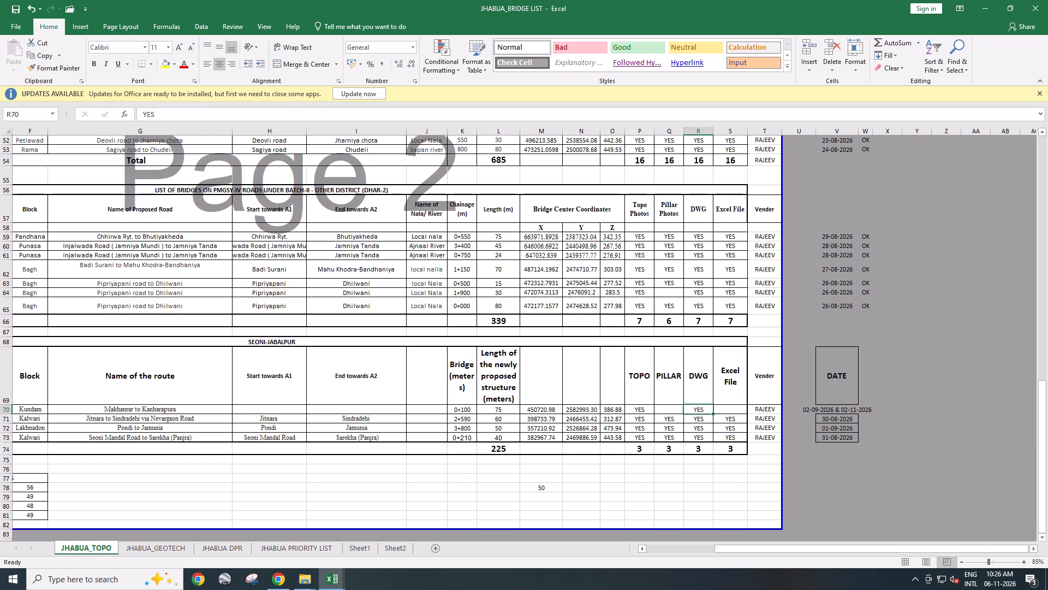
# Enter YES under Excel File for Makhanrar to Kanharapura and save the workbook.
pyautogui.click(730, 419)
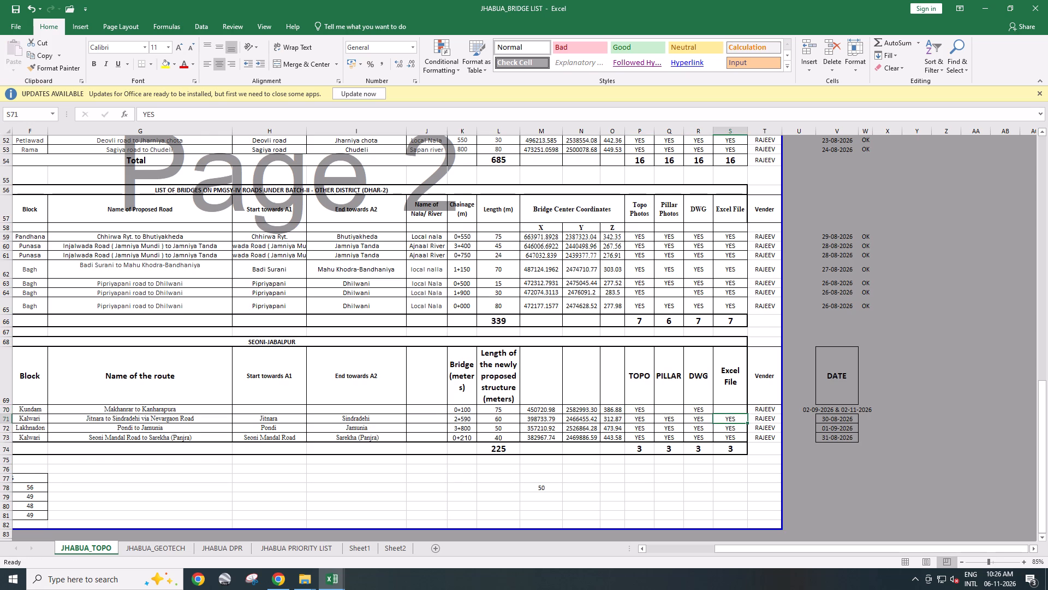
pyautogui.hotkey('ctrl', 'c')
pyautogui.click(731, 411)
pyautogui.hotkey('ctrl', 'v')
pyautogui.hotkey('ctrl', 's')
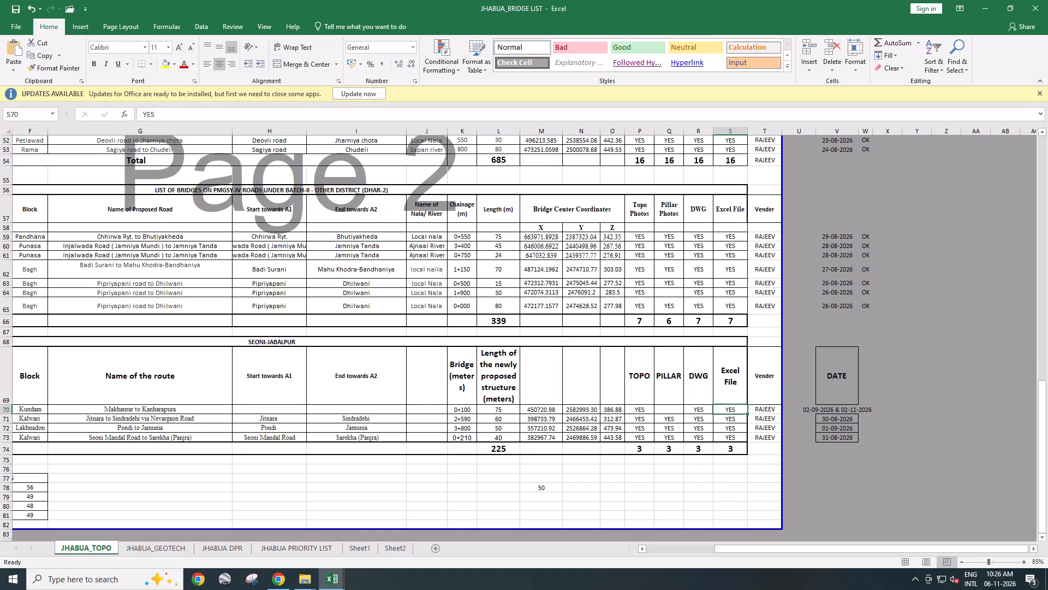
pyautogui.click(680, 426)
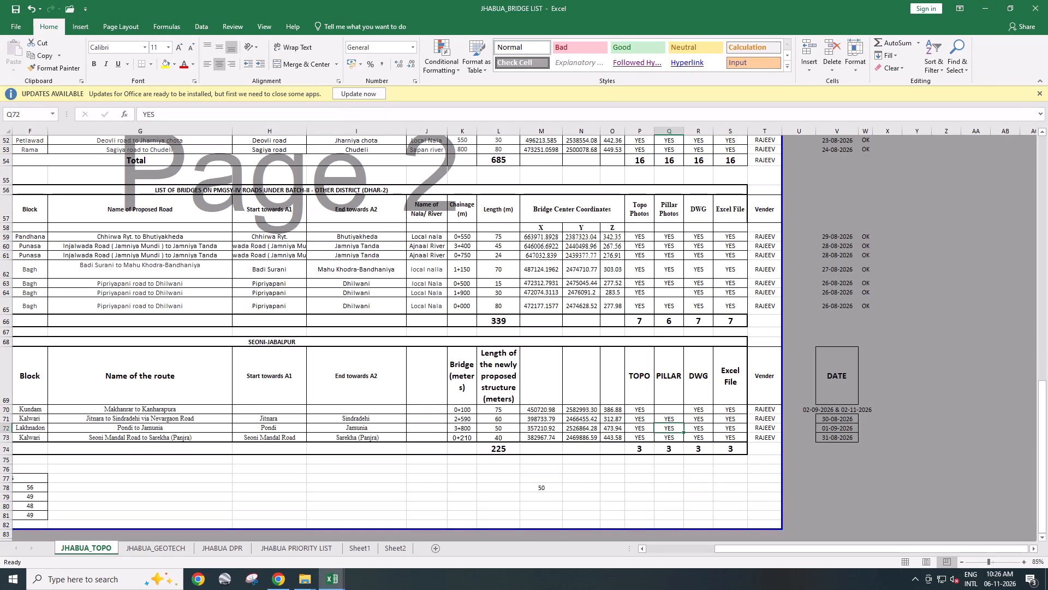
pyautogui.hotkey('ctrl', 's')
pyautogui.click(559, 469)
pyautogui.hotkey('ctrl', 's')
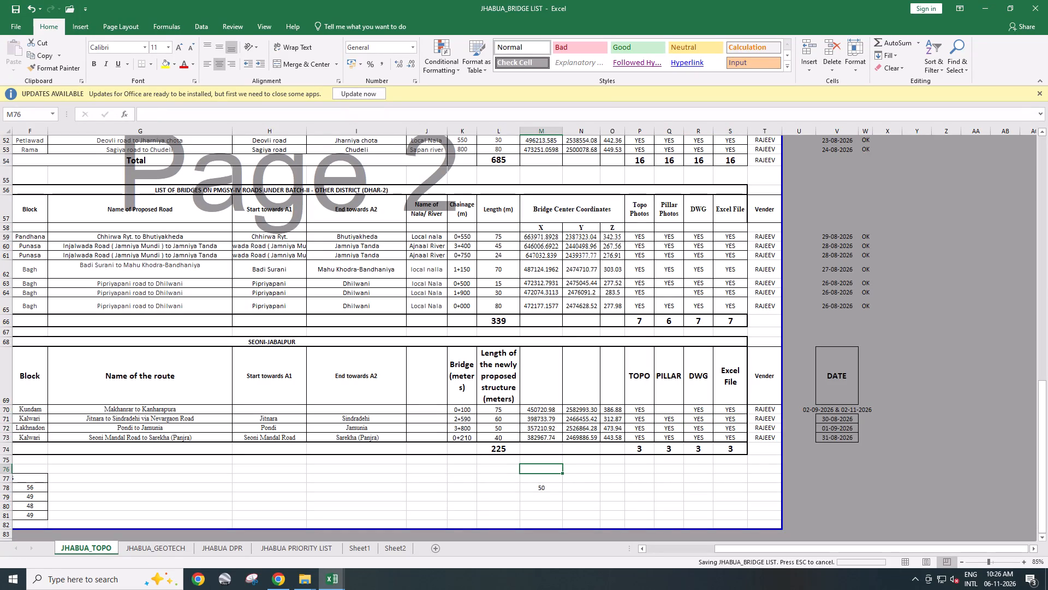
# Extend the SEONI-JABALPUR TOPO count to =COUNTA(P70:P73), fill it across PILLAR, DWG and Excel File, and save.
pyautogui.doubleClick(641, 447)
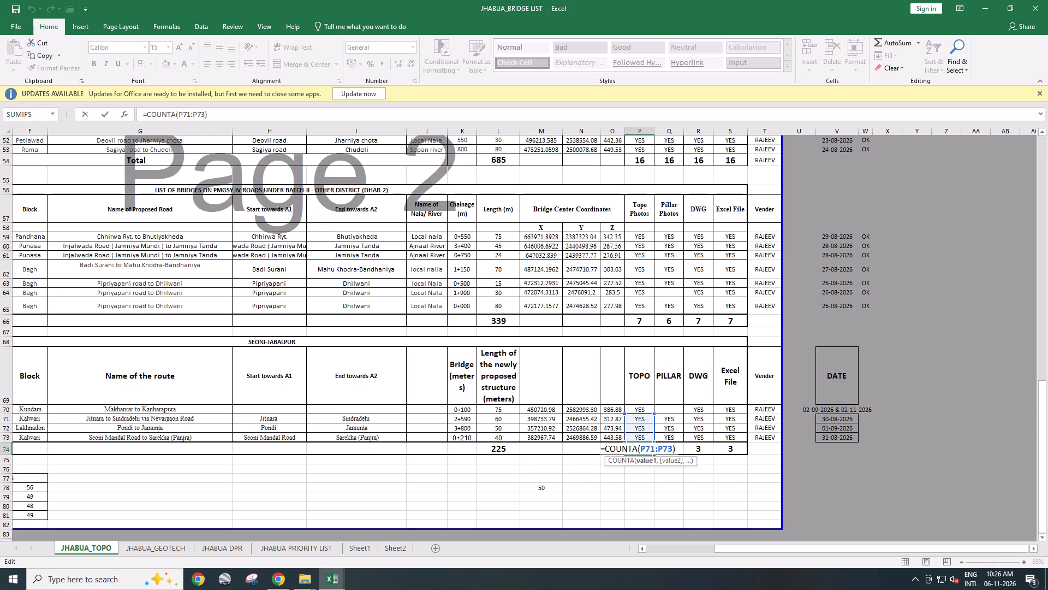
pyautogui.moveTo(654, 414); pyautogui.dragTo(654, 404)
pyautogui.press('Return')
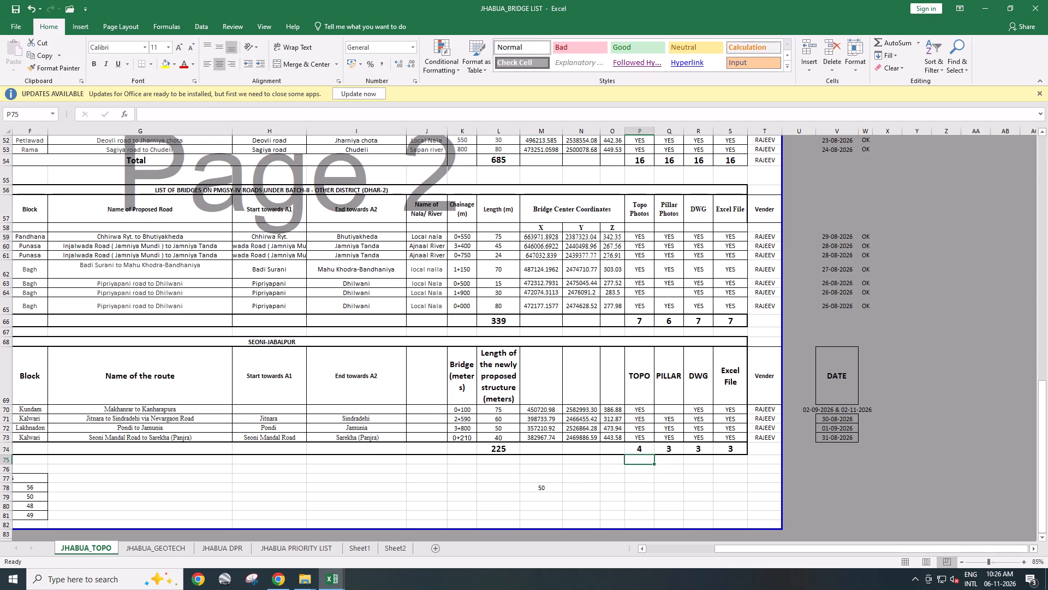
pyautogui.click(644, 449)
pyautogui.moveTo(654, 454); pyautogui.dragTo(747, 454)
pyautogui.hotkey('ctrl', 's')
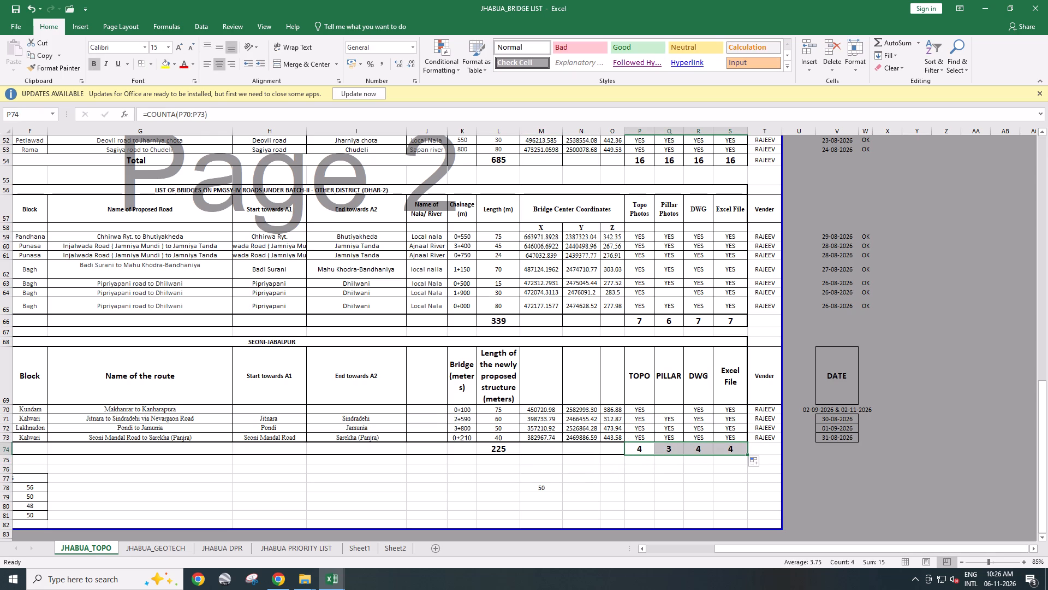
# Return to the JHABUA_GEOTECH sheet and save the workbook.
pyautogui.moveTo(727, 548); pyautogui.dragTo(405, 536)
pyautogui.click(168, 547)
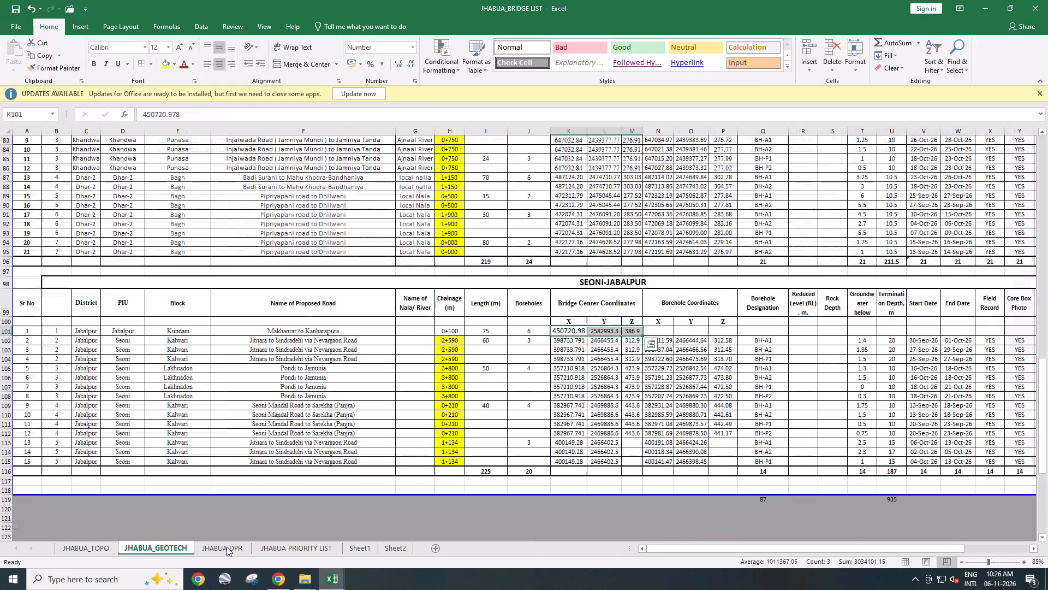
pyautogui.hotkey('ctrl', 's')
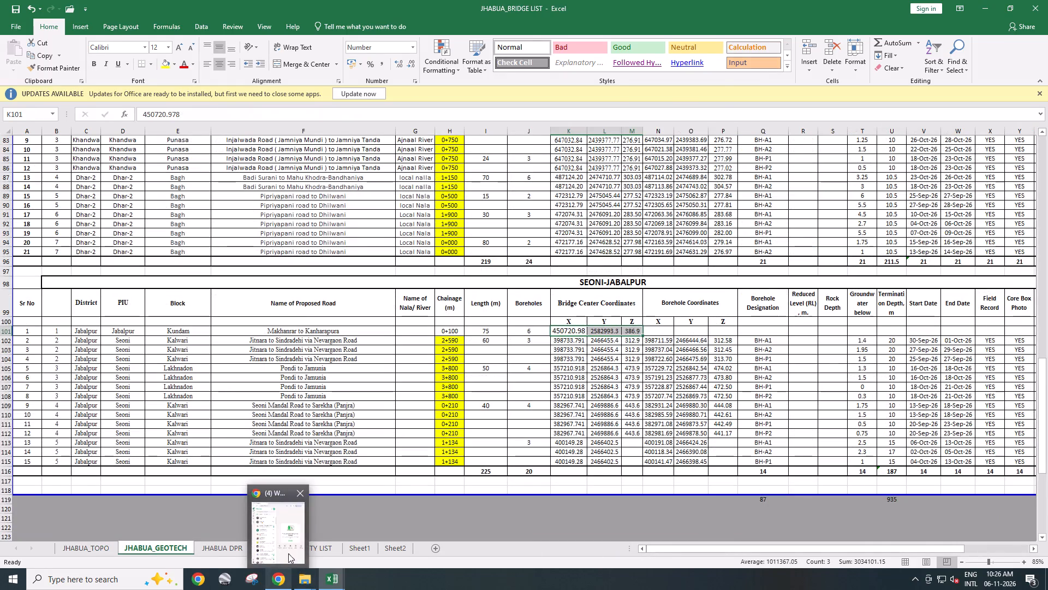
# Move the Makhrara To Kanharapura Excel data and submission drawing from Downloads into SEONI's 0+100_Makhanrar to Kanharapura folder, then return to JHABUA_BRIDGE_24-07-2026.
pyautogui.click(300, 578)
pyautogui.click(252, 527)
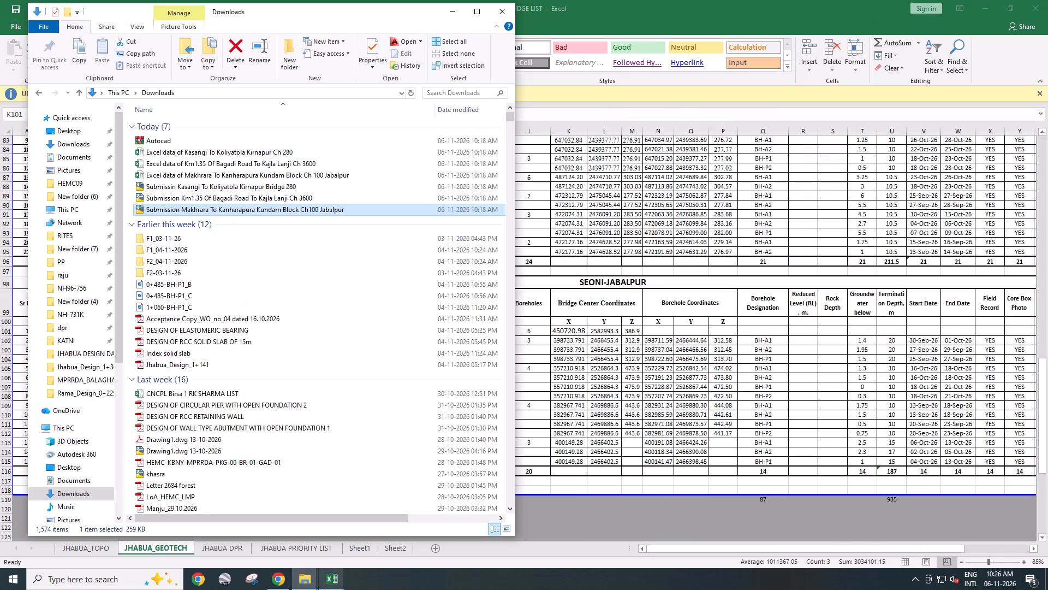
pyautogui.click(303, 583)
pyautogui.click(373, 533)
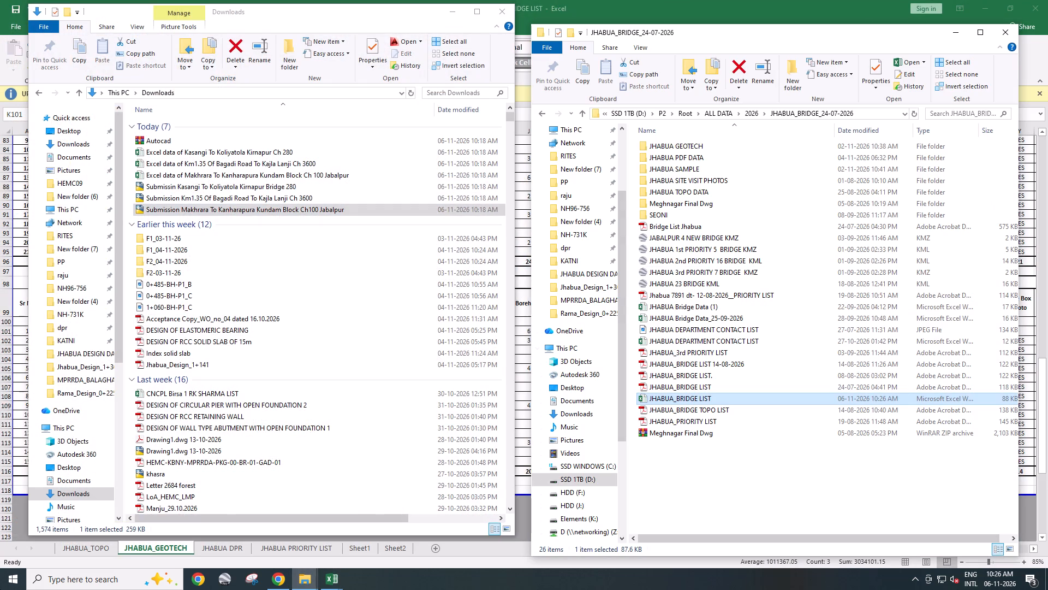
pyautogui.doubleClick(687, 219)
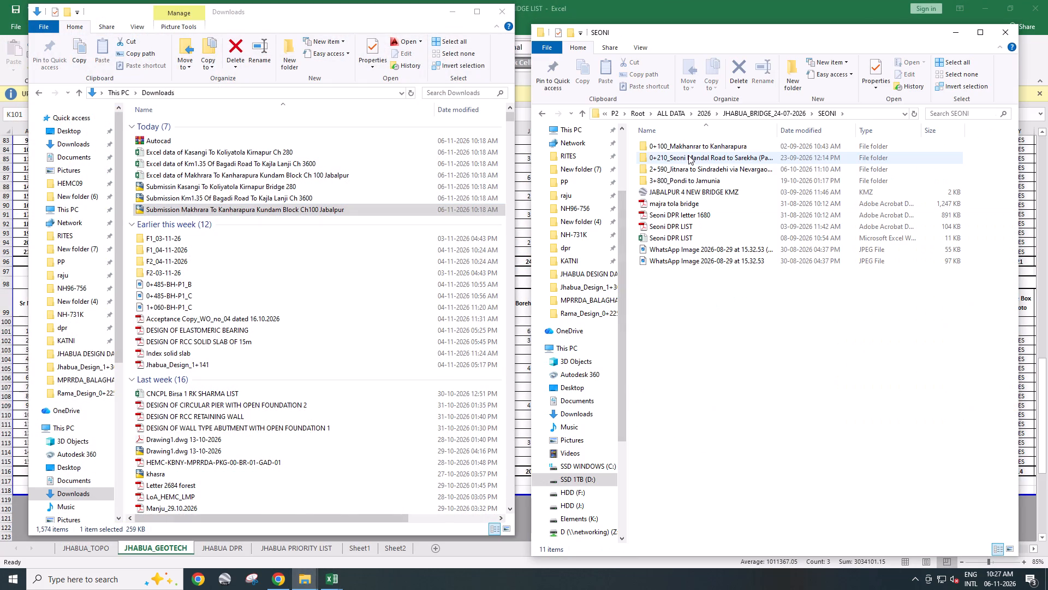
pyautogui.doubleClick(692, 144)
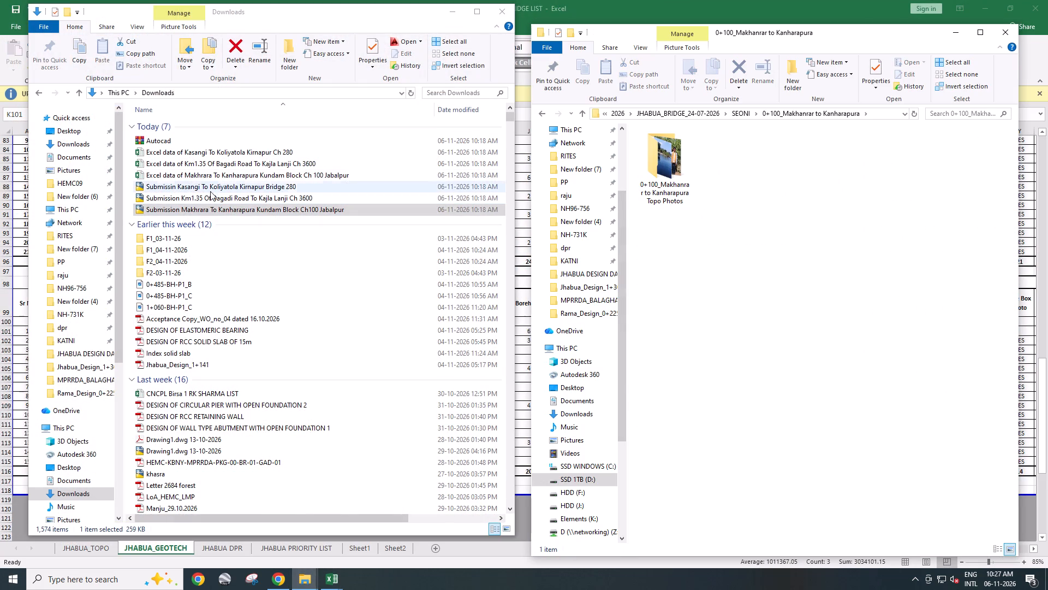
pyautogui.keyDown('ctrl'); pyautogui.click(349, 173); pyautogui.keyUp('ctrl')
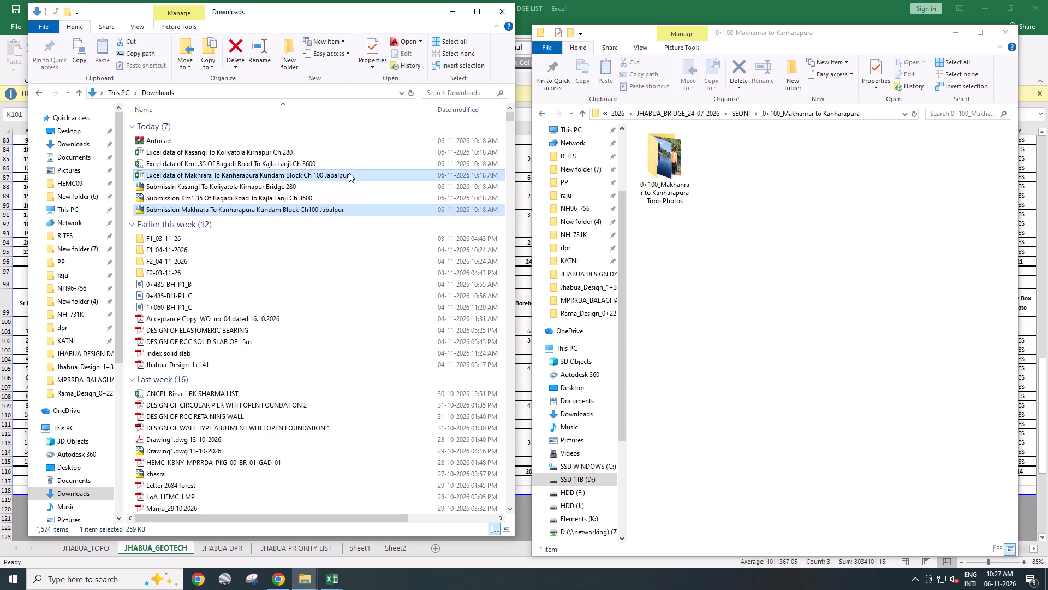
pyautogui.hotkey('ctrl', 'x')
pyautogui.click(800, 260)
pyautogui.hotkey('ctrl', 'v')
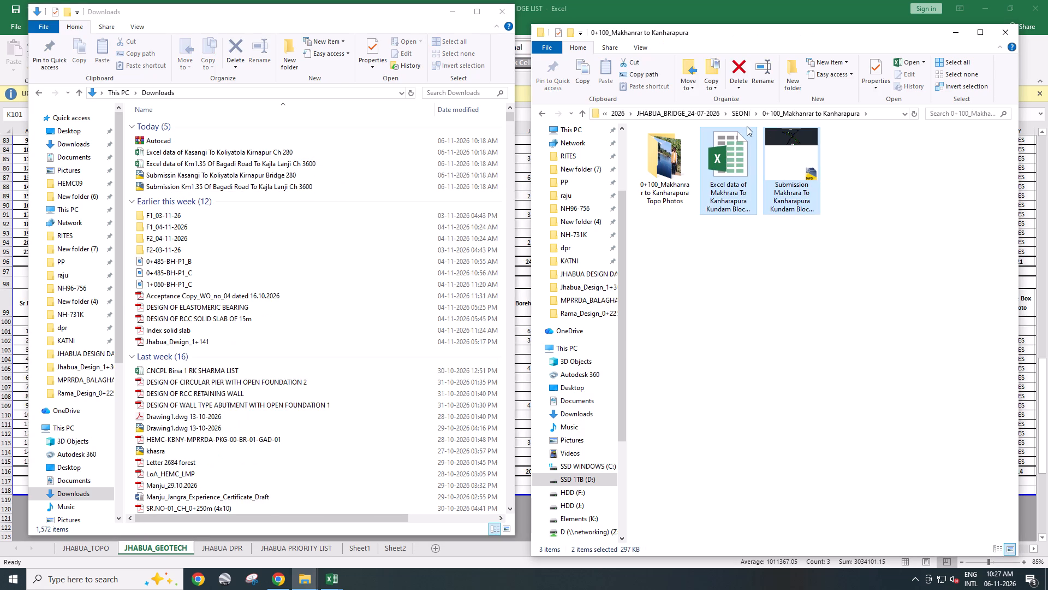
pyautogui.click(740, 114)
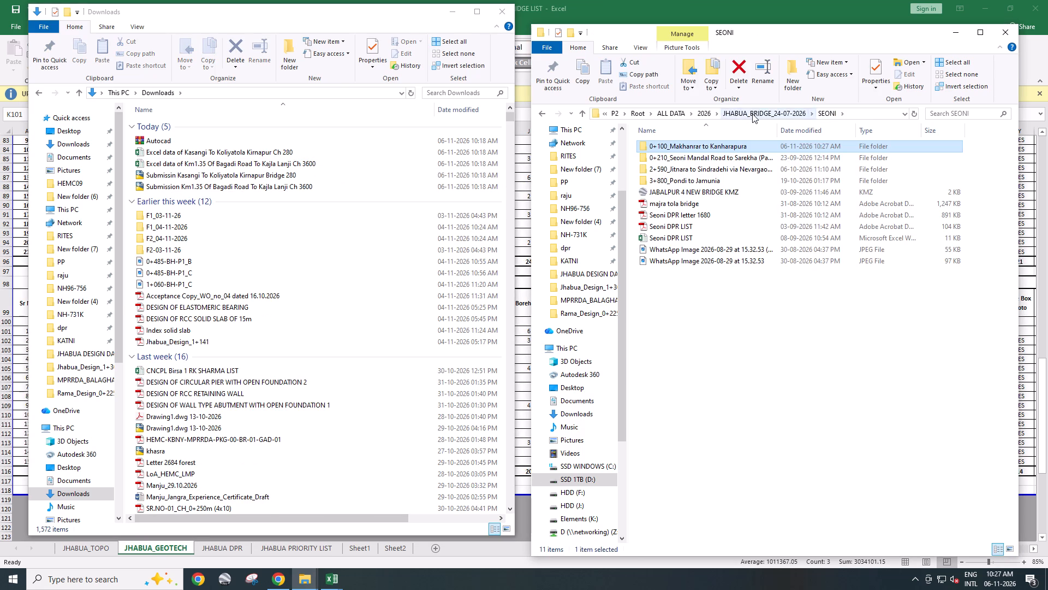
pyautogui.click(753, 114)
# Move the Km1.35 Of Bagadi Road To Kajla Excel data and submission drawing from Downloads into MPRRDA_BALAGHAT BRIDGE's BALAGHAT TOPO DATA LANJI folder.
pyautogui.click(305, 576)
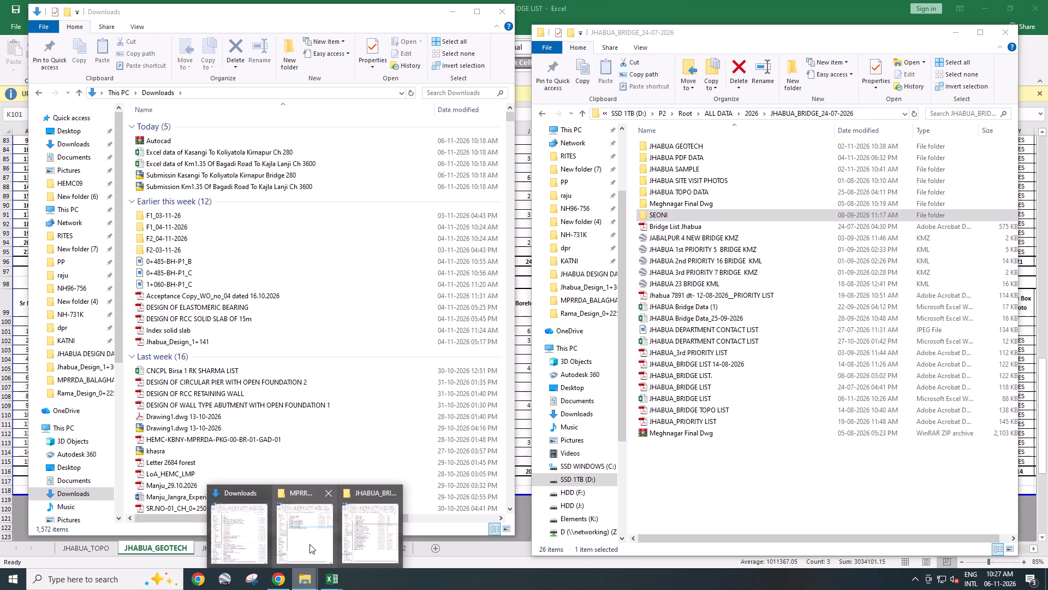
pyautogui.click(302, 534)
pyautogui.doubleClick(700, 139)
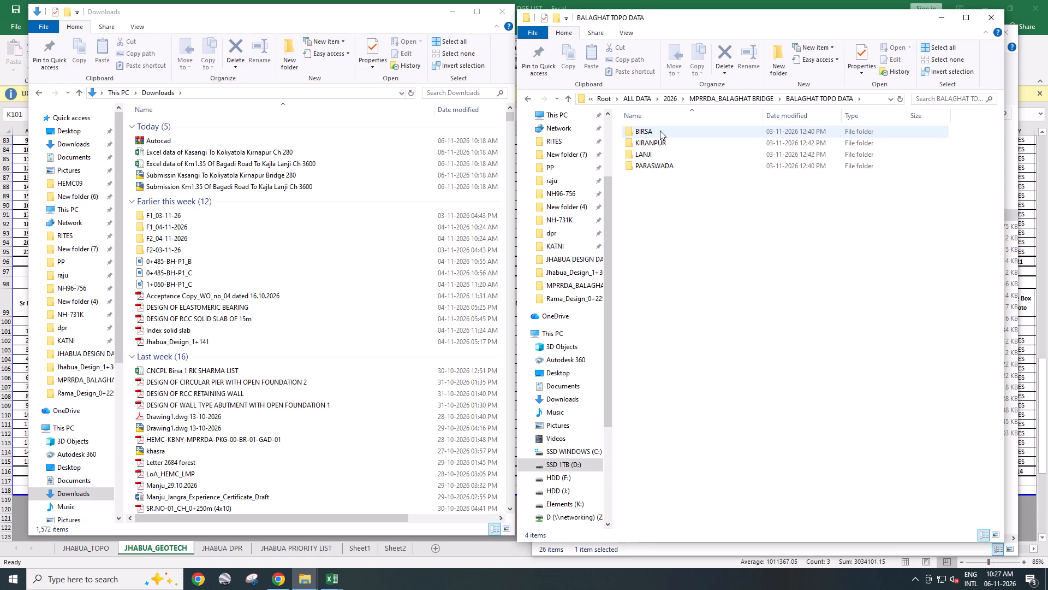
pyautogui.click(332, 580)
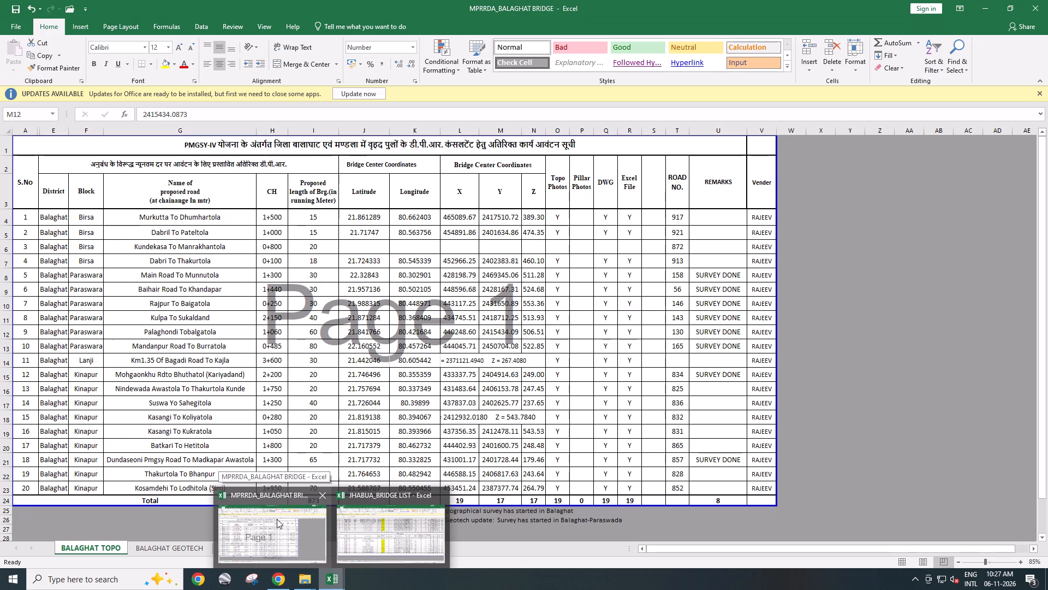
pyautogui.click(277, 519)
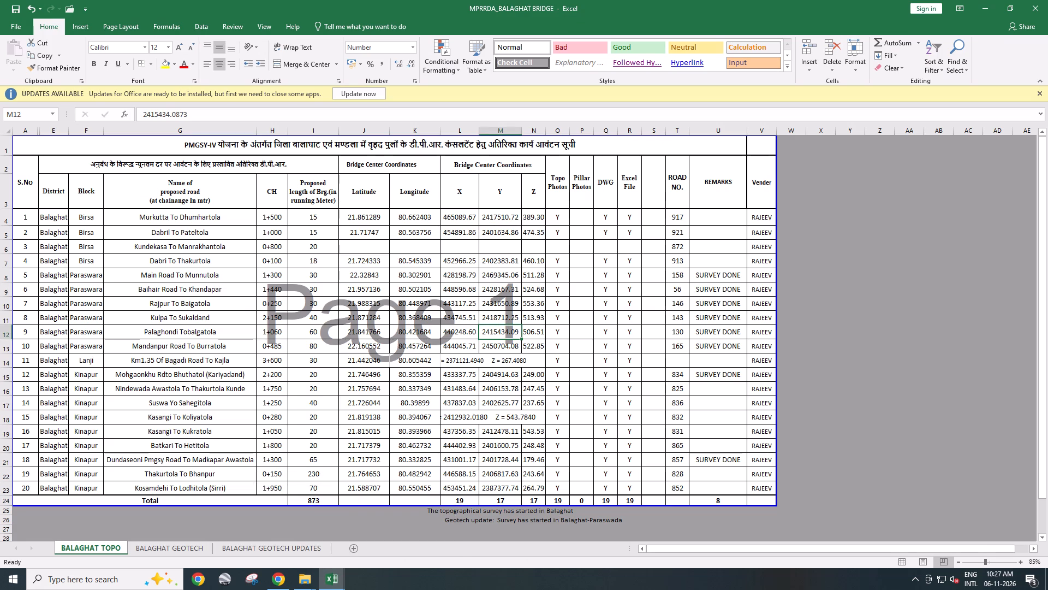
pyautogui.hotkey('alt', 'Tab')
pyautogui.doubleClick(678, 155)
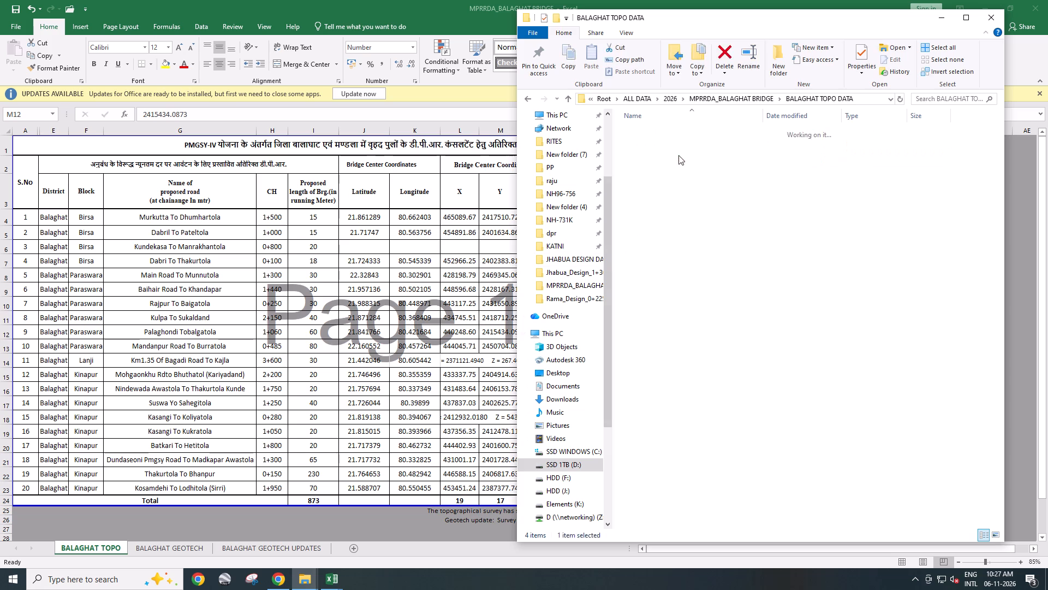
pyautogui.click(306, 582)
pyautogui.click(242, 527)
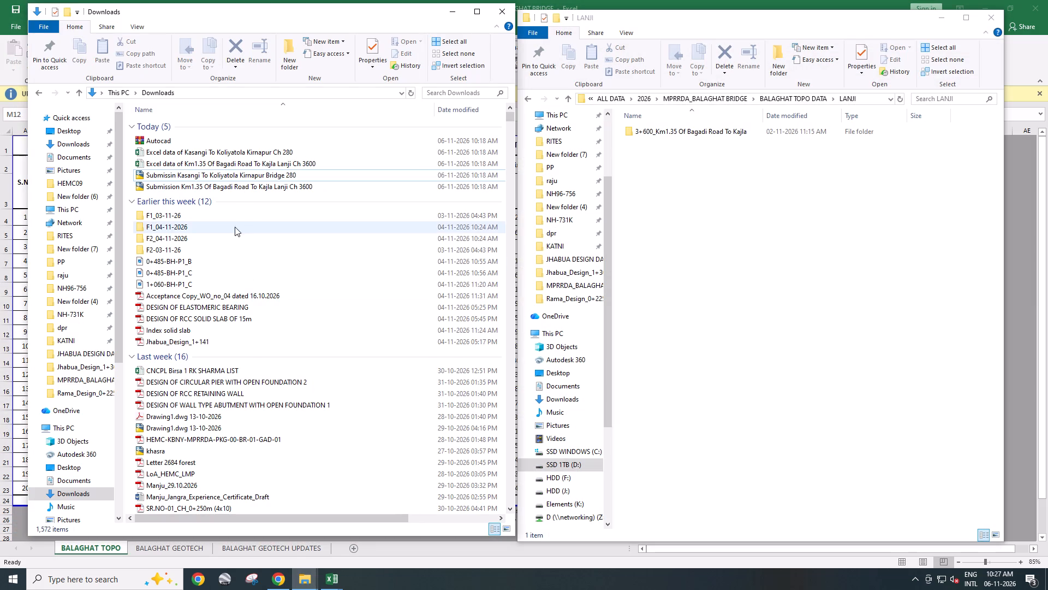
pyautogui.click(272, 188)
pyautogui.keyDown('ctrl'); pyautogui.click(295, 164); pyautogui.keyUp('ctrl')
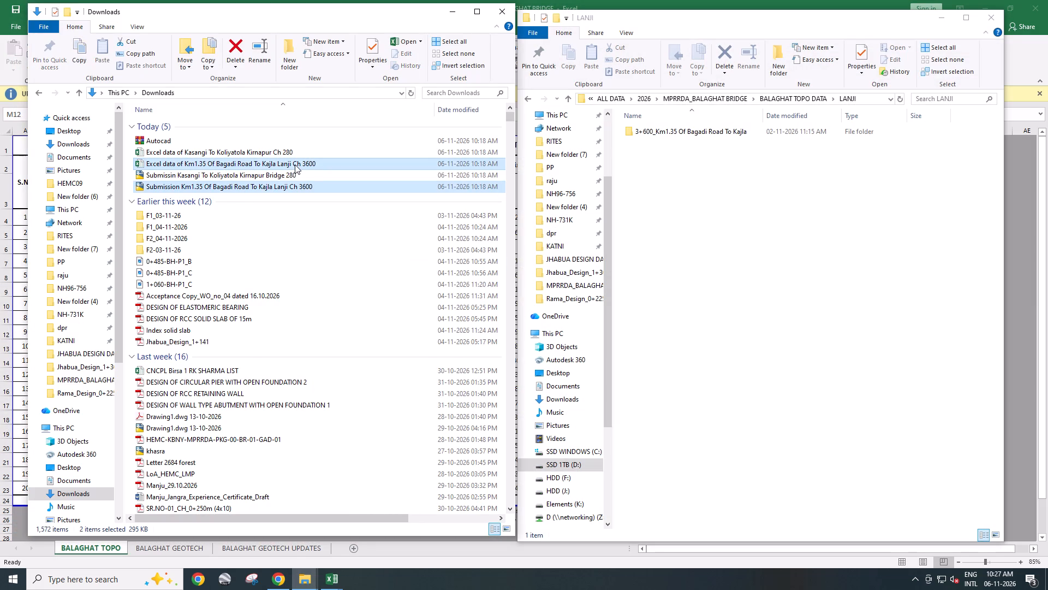
pyautogui.hotkey('ctrl', 'x')
pyautogui.click(753, 286)
pyautogui.hotkey('ctrl', 'v')
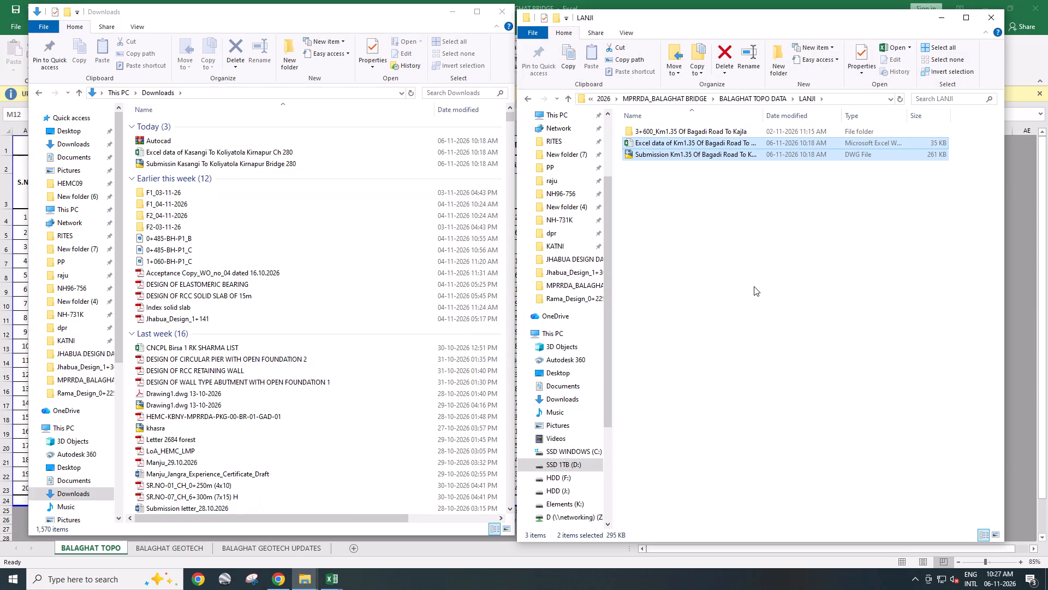
# Copy both Km1.35 Of Bagadi Road files into LANJI under JB, BALAGHAT 1_ 20 BRIDGES, BALAGHAT TOPO DATA_03-11-2026 on network drive Z:.
pyautogui.hotkey('ctrl', 'c')
pyautogui.press('super+d')
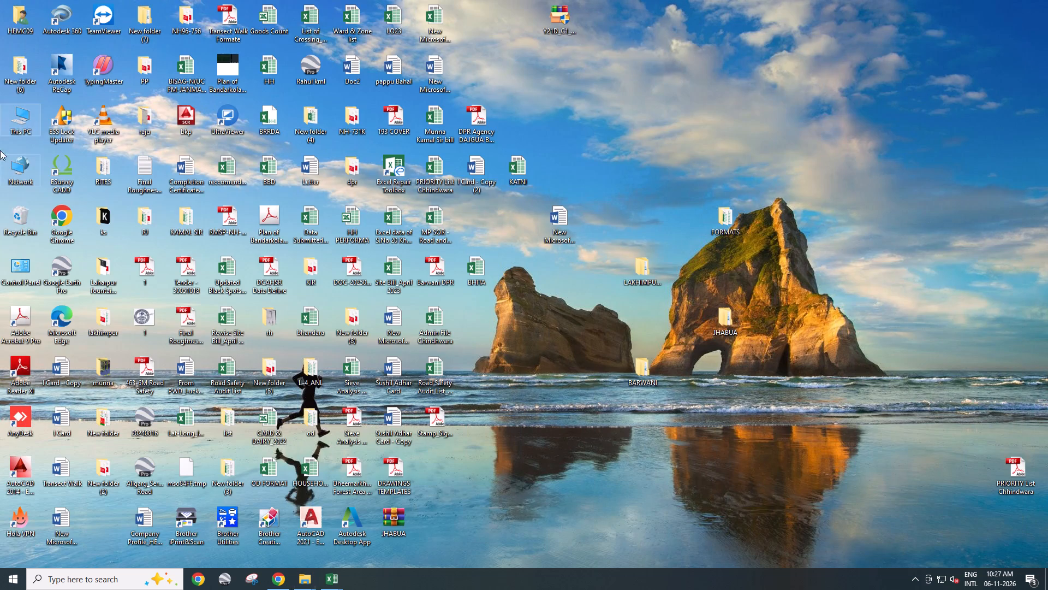
pyautogui.doubleClick(10, 121)
pyautogui.doubleClick(700, 294)
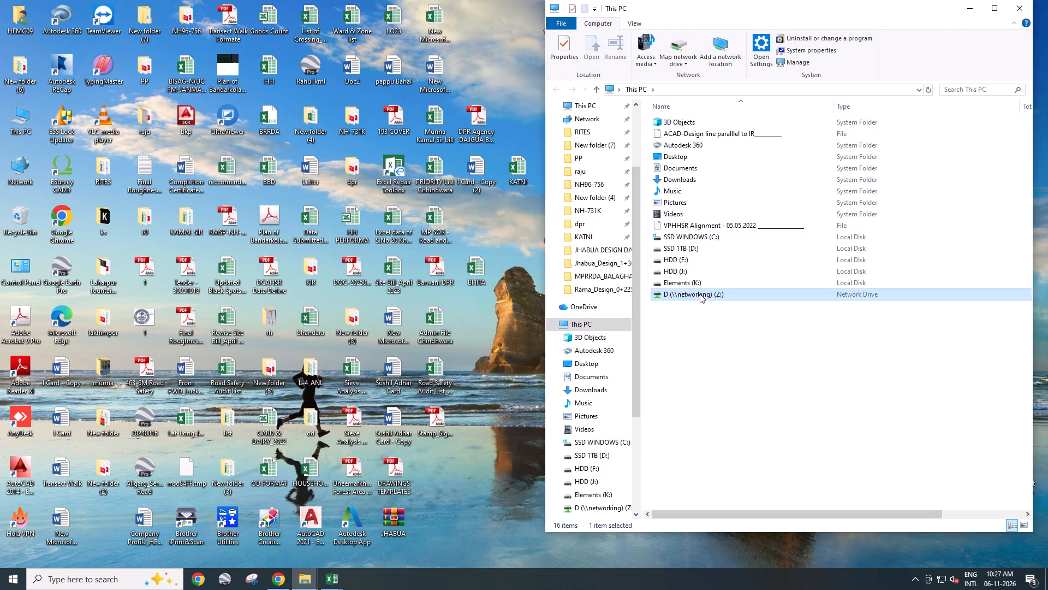
pyautogui.click(669, 243)
pyautogui.press('j')
pyautogui.press('j')
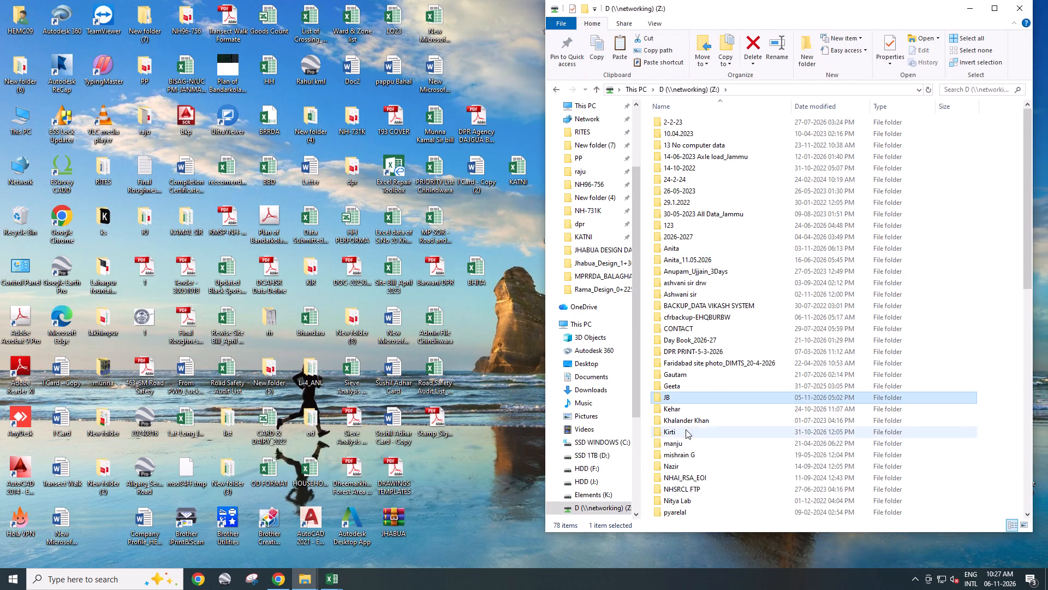
pyautogui.doubleClick(671, 398)
pyautogui.click(724, 288)
pyautogui.press('b')
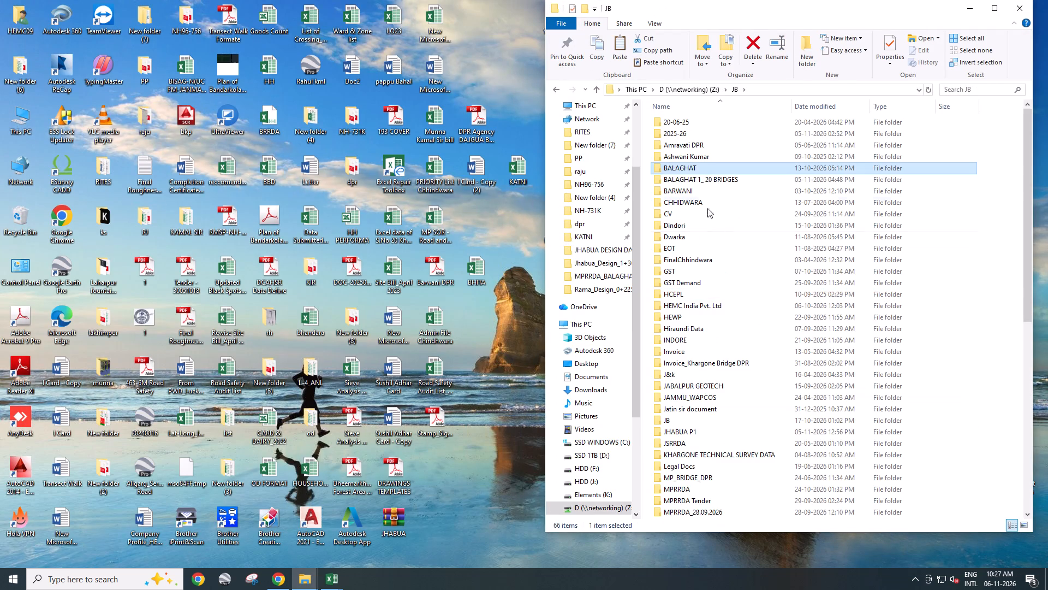
pyautogui.doubleClick(722, 174)
pyautogui.doubleClick(727, 122)
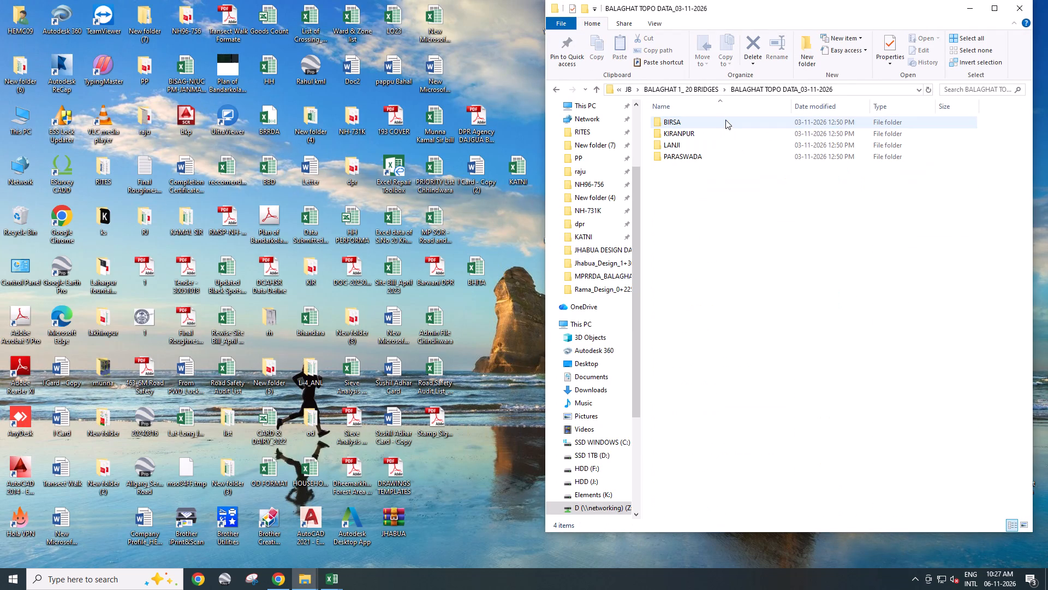
pyautogui.doubleClick(666, 146)
pyautogui.hotkey('ctrl', 'b')
pyautogui.hotkey('ctrl', 'v')
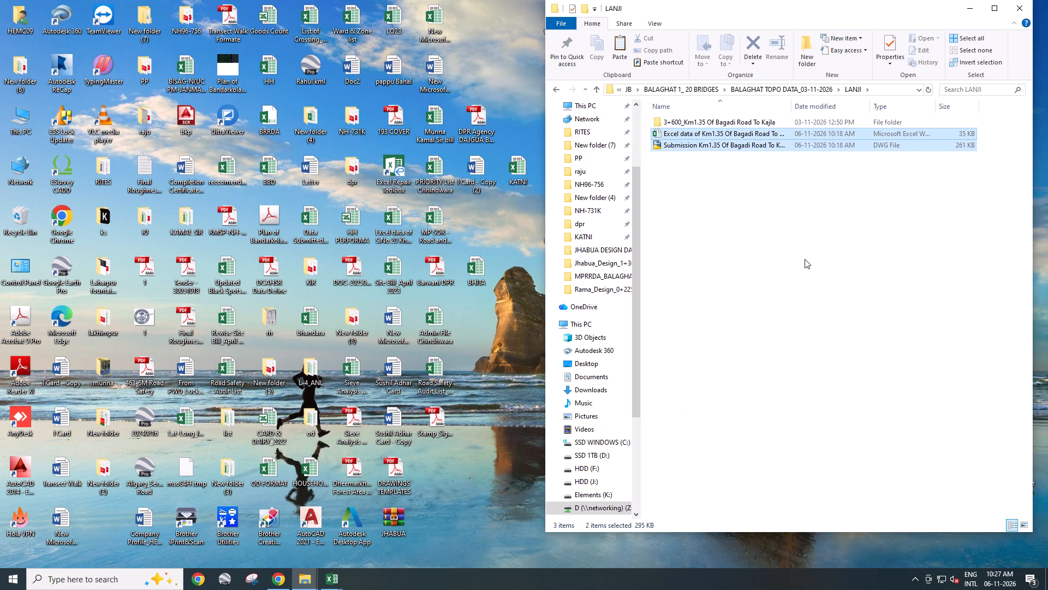
# Move the Kasangi To Koliyatola Excel data and submission drawing from Downloads into the local Balaghat KIRANPUR folder 0+280_Kasangi To Koliyatola.
pyautogui.hotkey('alt', 'Tab')
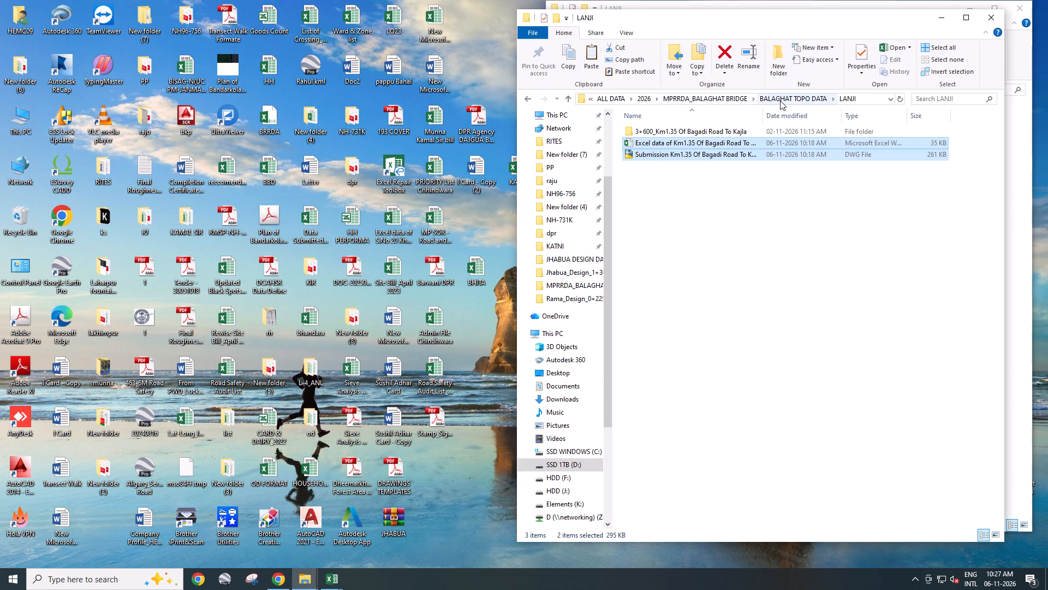
pyautogui.click(319, 547)
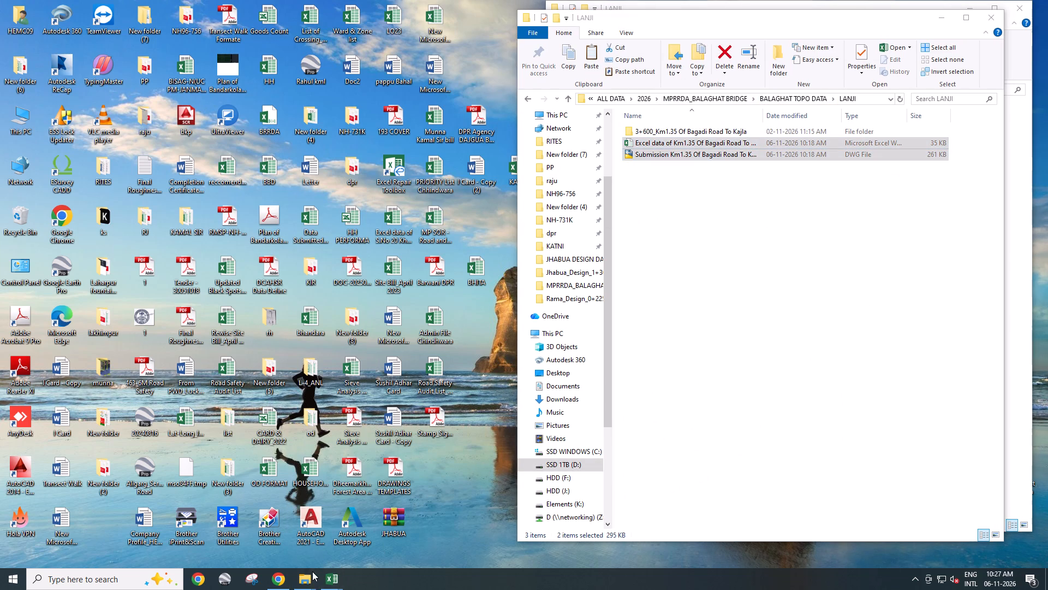
pyautogui.click(312, 576)
pyautogui.click(233, 521)
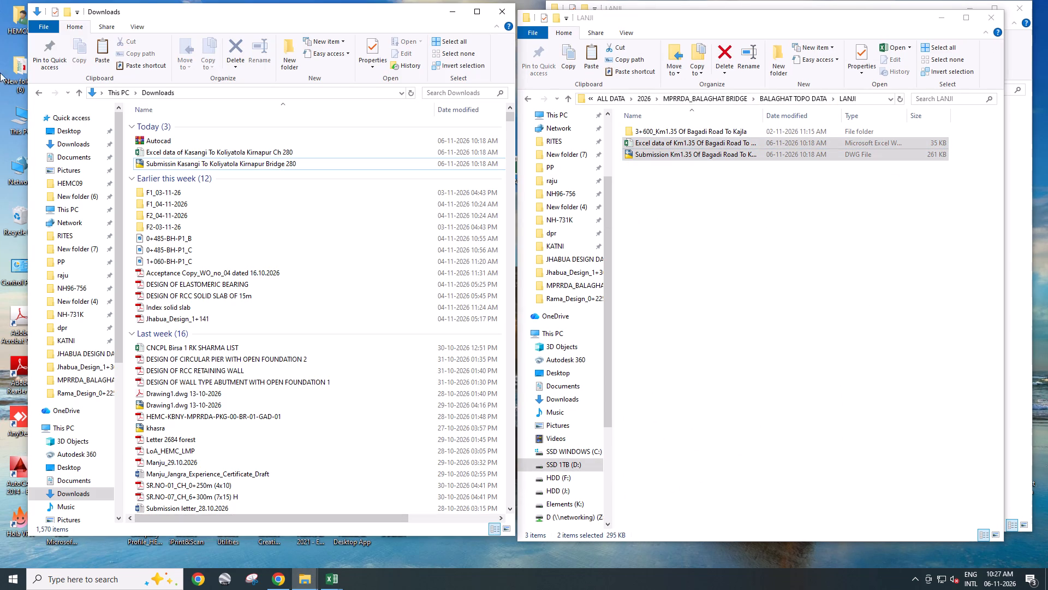
pyautogui.click(270, 151)
pyautogui.keyDown('shift'); pyautogui.click(272, 159); pyautogui.keyUp('shift')
pyautogui.hotkey('ctrl', 'x')
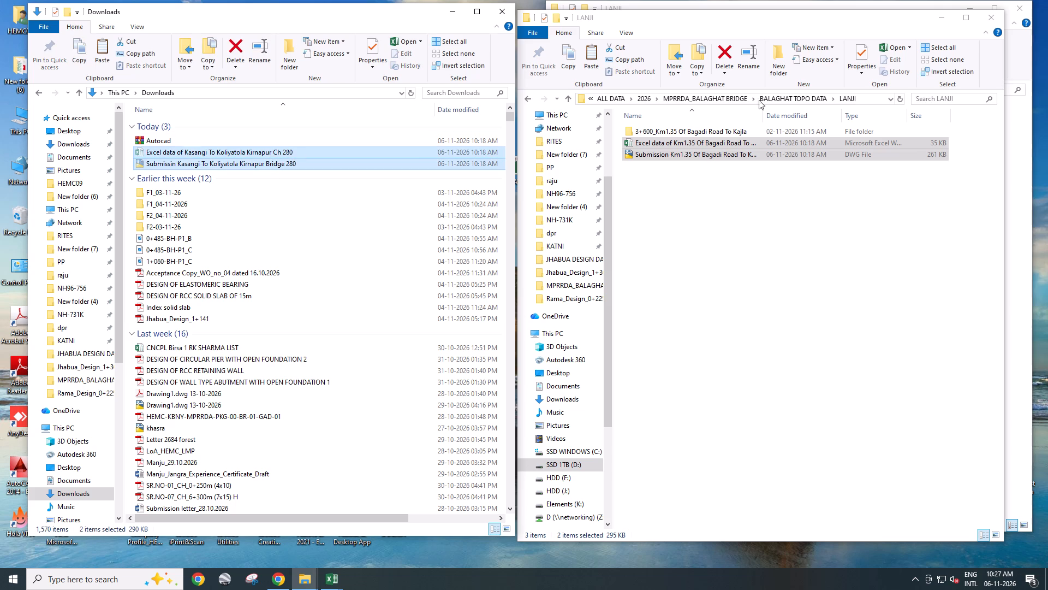
pyautogui.click(782, 97)
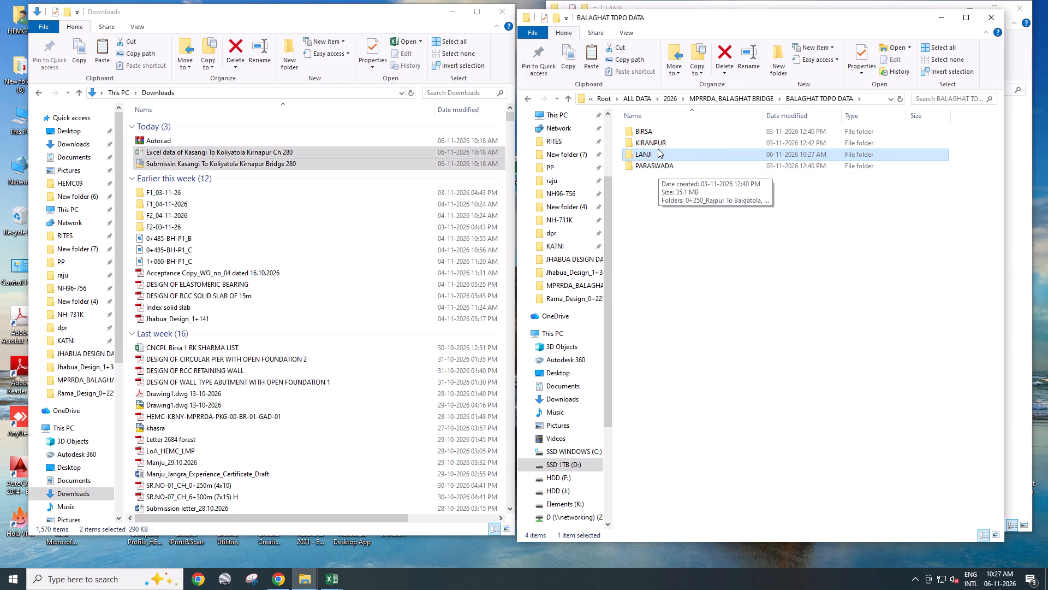
pyautogui.click(658, 149)
pyautogui.doubleClick(658, 144)
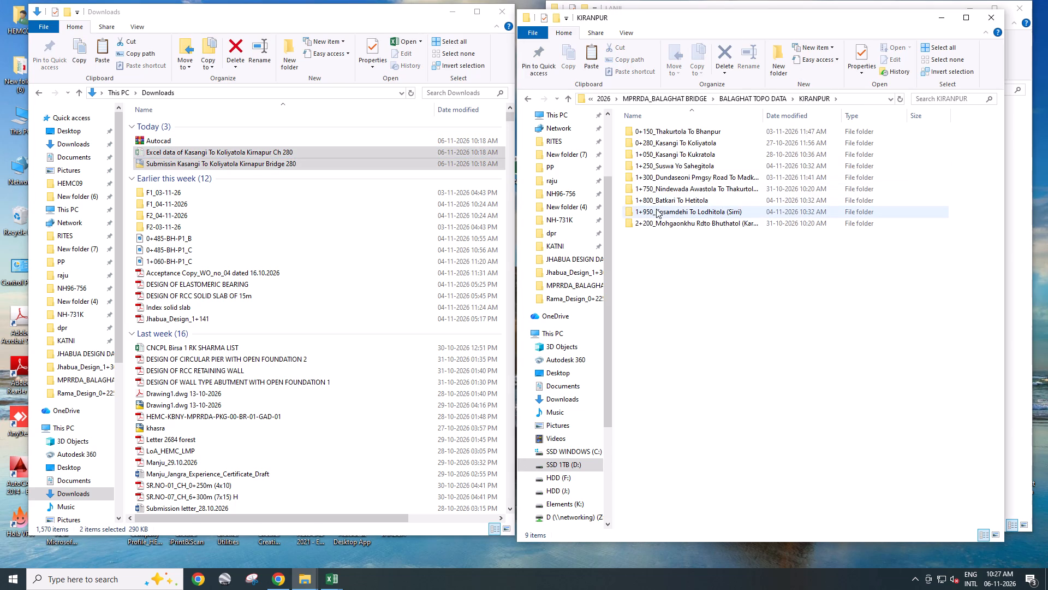
pyautogui.doubleClick(682, 141)
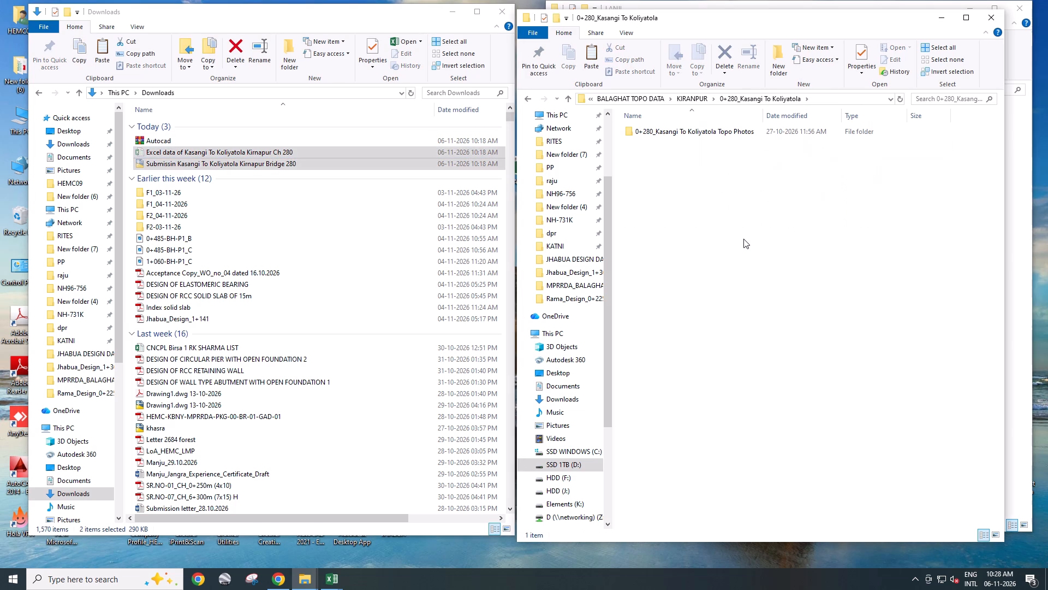
pyautogui.hotkey('ctrl', 'v')
# Copy both Kasangi To Koliyatola files into the network BALAGHAT TOPO DATA_03-11-2026 folder KIRANPUR, 0+280_Kasangi To Koliyatola, then go back to KIRANPUR.
pyautogui.hotkey('ctrl', 'c')
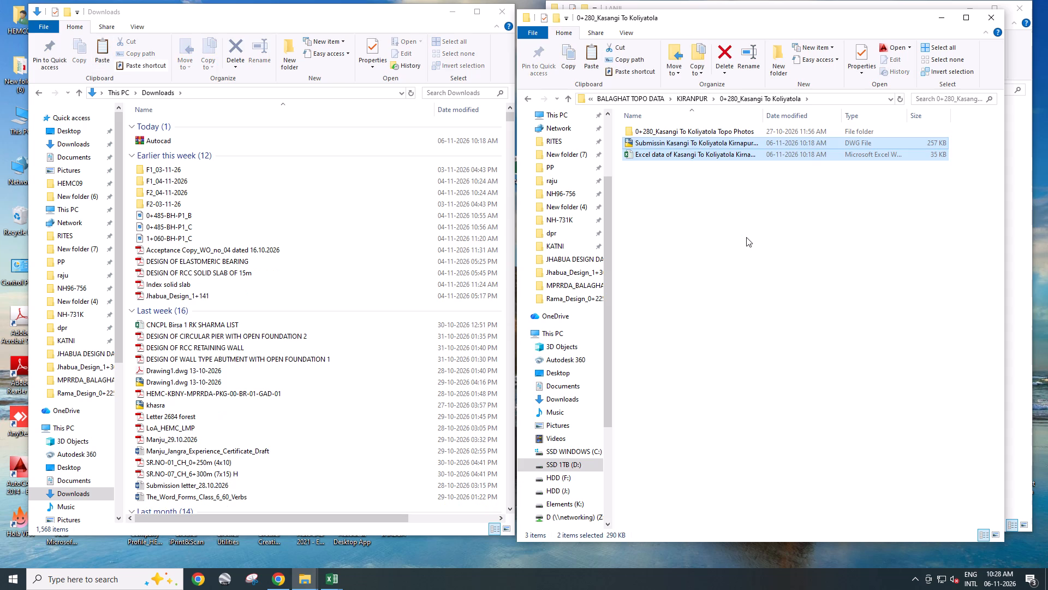
pyautogui.click(313, 578)
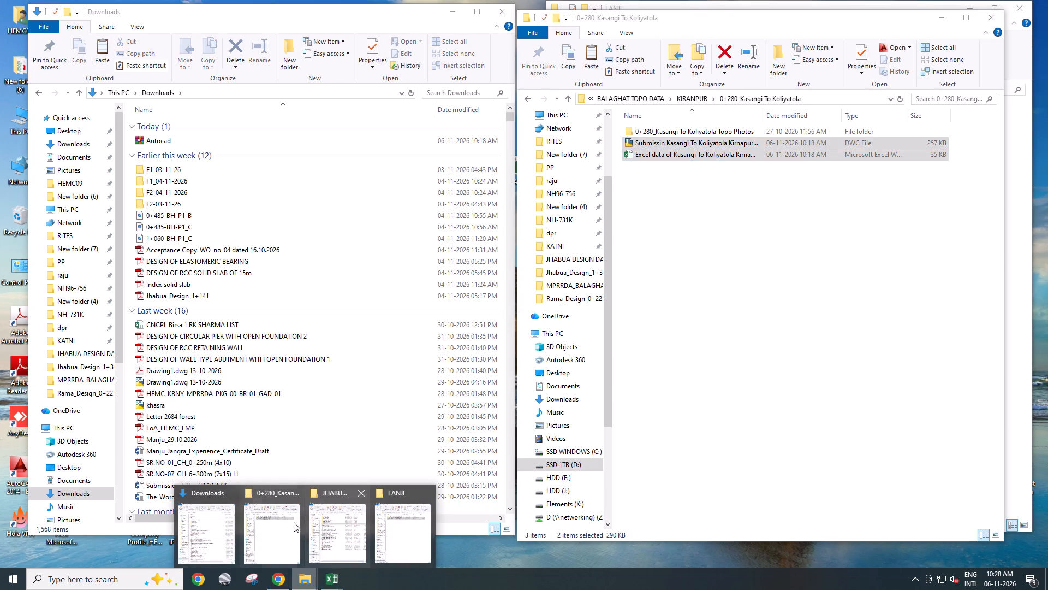
pyautogui.click(404, 535)
pyautogui.click(800, 89)
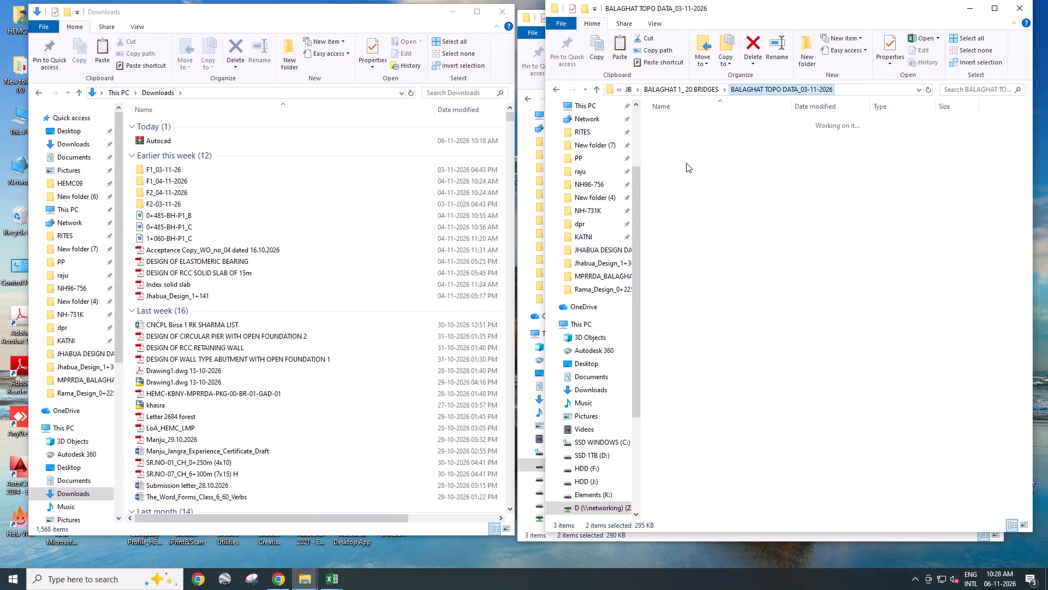
pyautogui.doubleClick(686, 135)
pyautogui.doubleClick(689, 134)
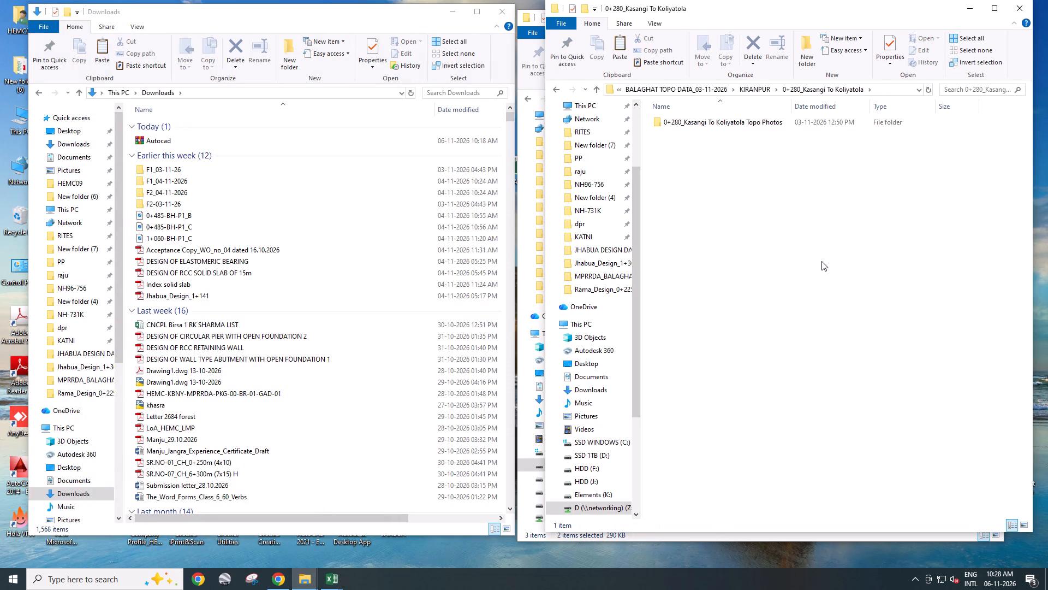
pyautogui.hotkey('ctrl', 'v')
pyautogui.click(798, 238)
pyautogui.click(749, 89)
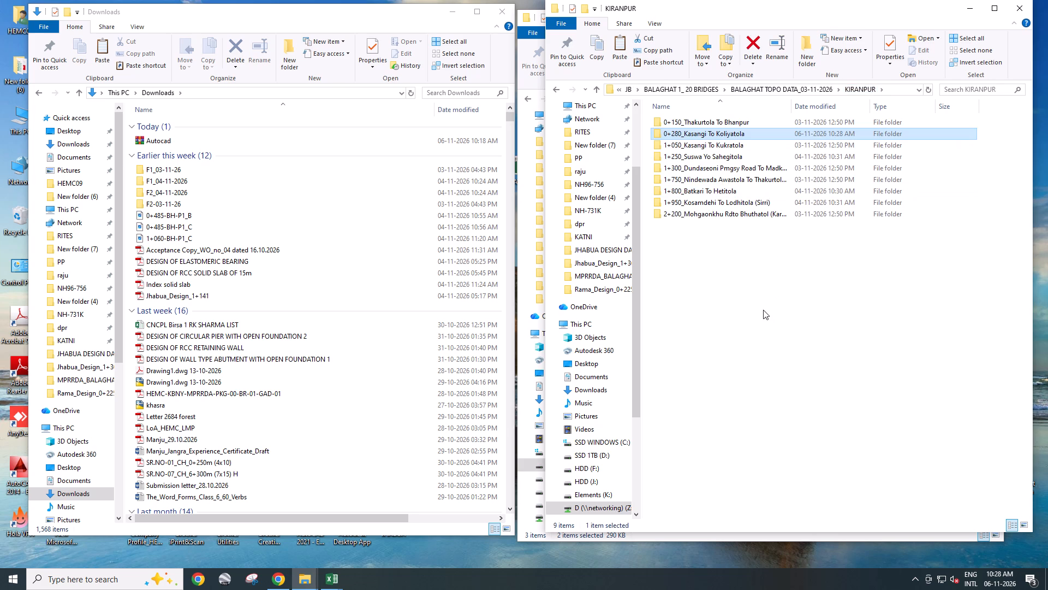
# Switch to the MPRRDA_BALAGHAT BRIDGE workbook in Excel and save it.
pyautogui.click(346, 573)
pyautogui.click(334, 579)
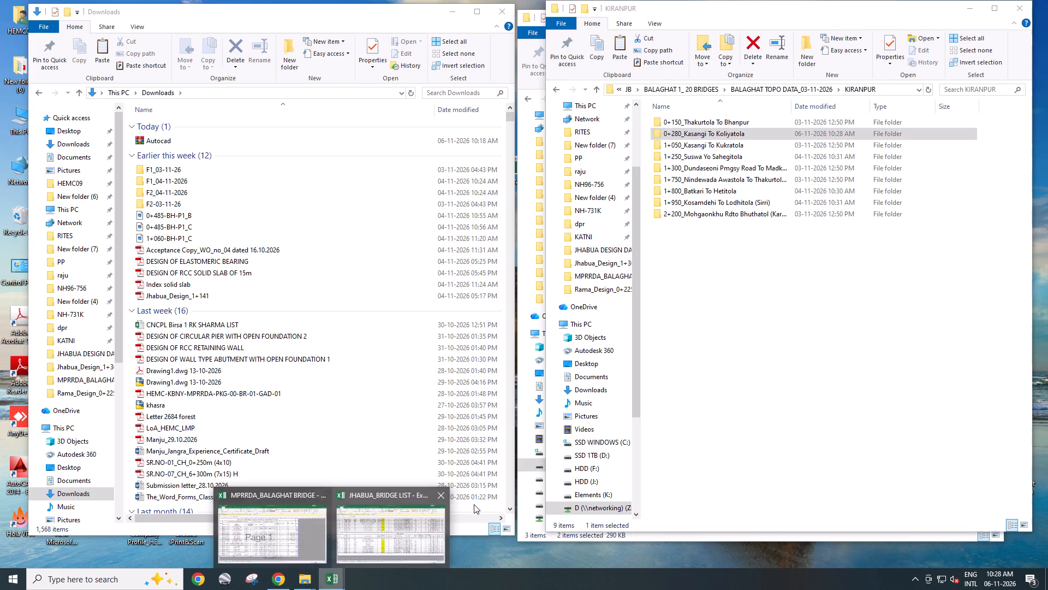
pyautogui.click(285, 536)
pyautogui.click(490, 386)
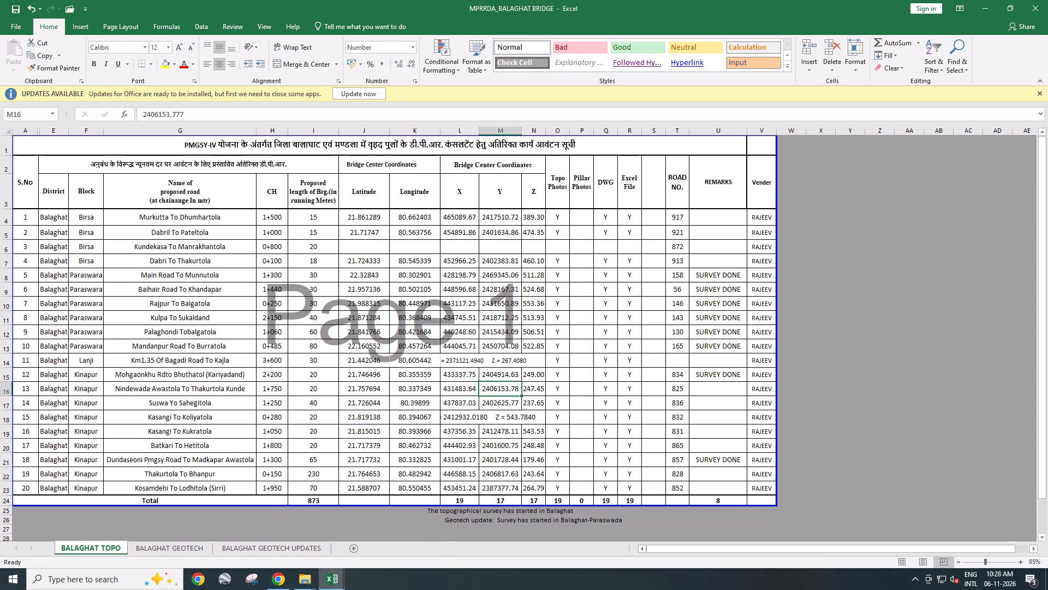
pyautogui.hotkey('ctrl', 's')
pyautogui.click(487, 455)
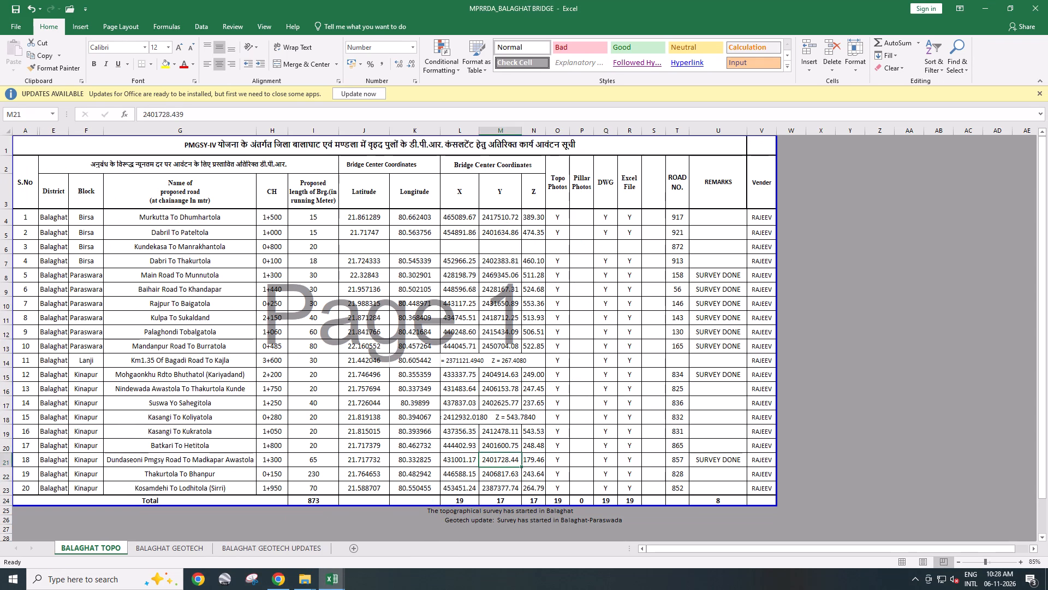
# Move the value 543.7840 from the Kasangi To Koliyatola X cell into its Z cell.
pyautogui.click(470, 421)
pyautogui.moveTo(266, 114); pyautogui.dragTo(305, 117)
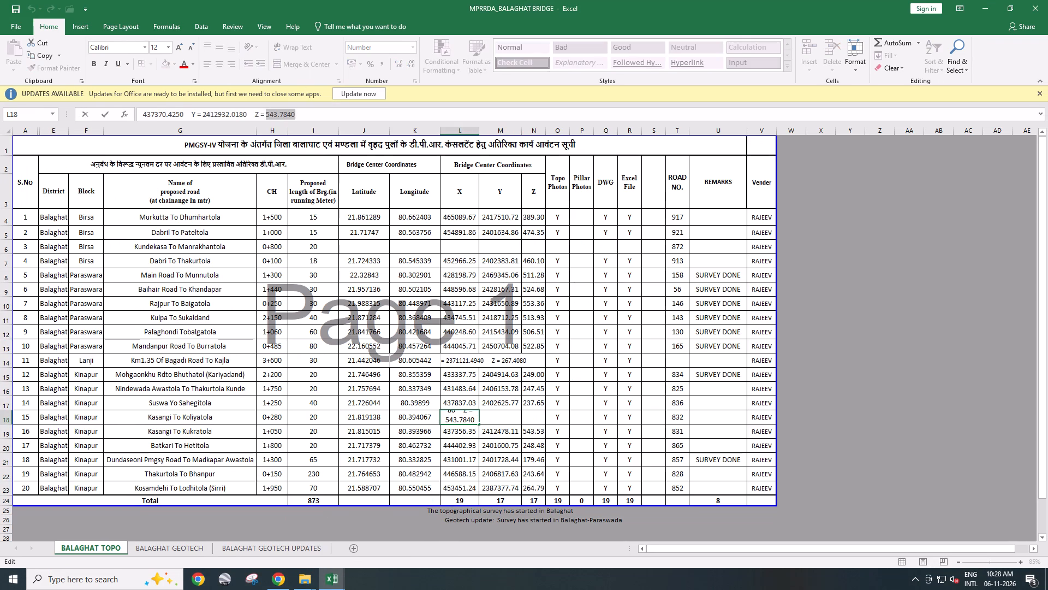
pyautogui.hotkey('ctrl', 'x')
pyautogui.click(531, 417)
pyautogui.hotkey('ctrl', 'v')
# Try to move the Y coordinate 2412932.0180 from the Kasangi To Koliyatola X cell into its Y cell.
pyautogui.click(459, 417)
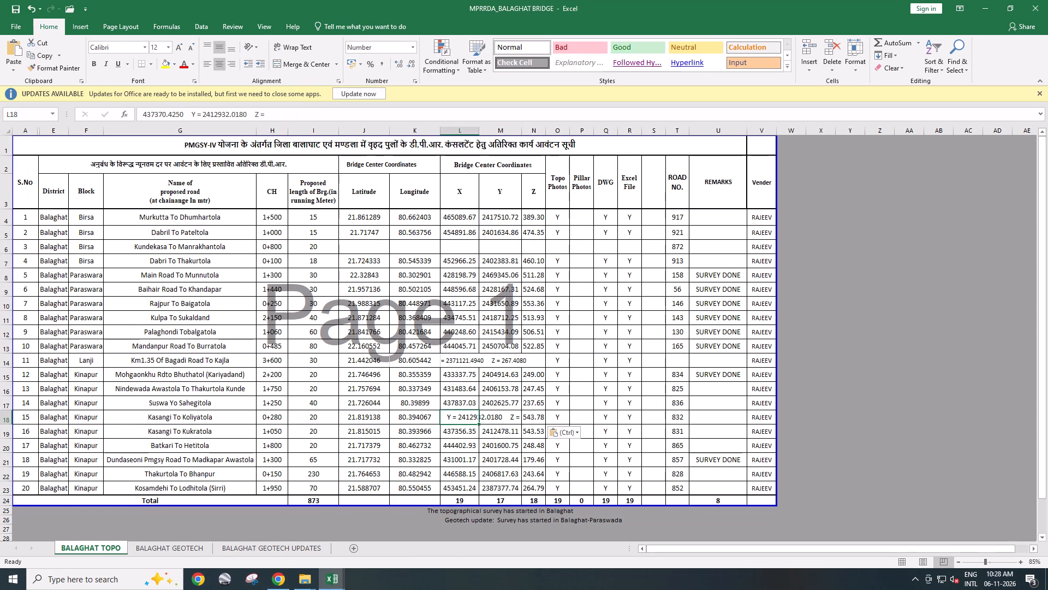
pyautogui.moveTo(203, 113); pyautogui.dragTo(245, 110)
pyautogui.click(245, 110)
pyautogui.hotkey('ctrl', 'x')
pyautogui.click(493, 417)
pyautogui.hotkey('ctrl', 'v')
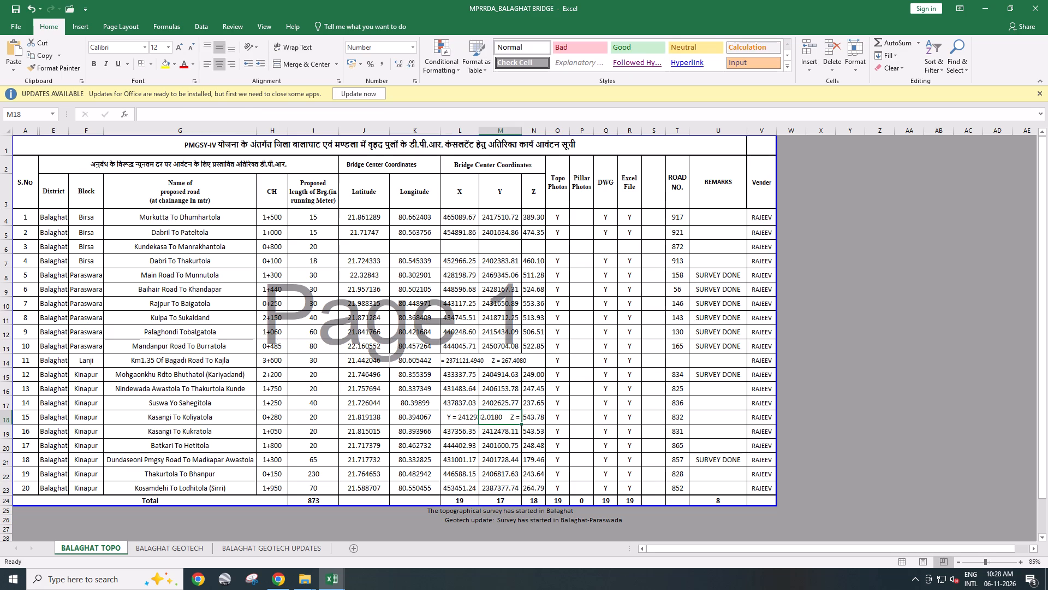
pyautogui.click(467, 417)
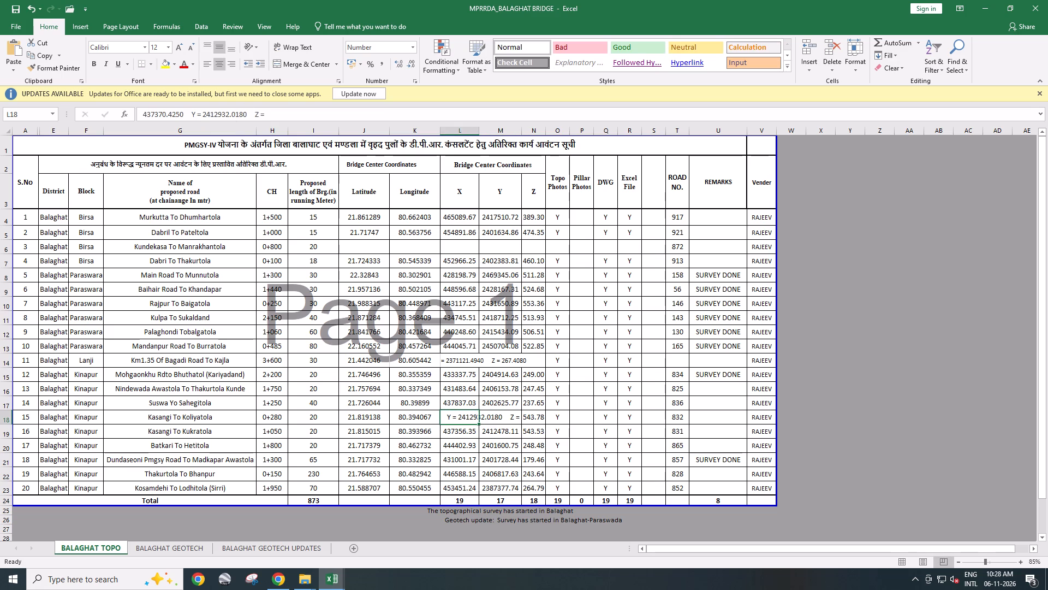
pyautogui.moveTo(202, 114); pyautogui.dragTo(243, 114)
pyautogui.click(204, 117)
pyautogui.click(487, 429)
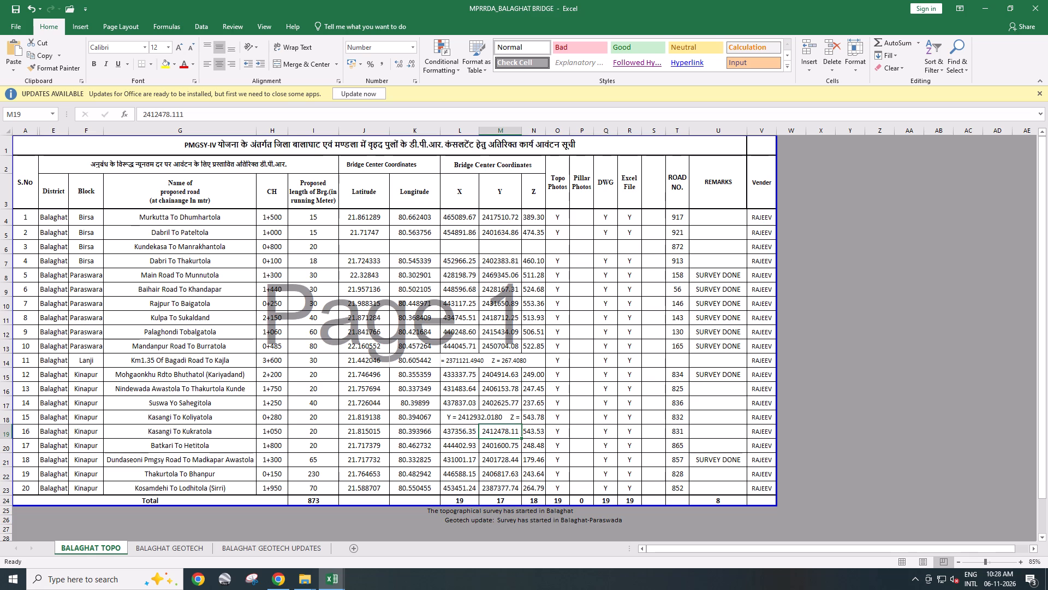
# Save the MPRRDA_BALAGHAT BRIDGE workbook.
pyautogui.hotkey('ctrl', 's')
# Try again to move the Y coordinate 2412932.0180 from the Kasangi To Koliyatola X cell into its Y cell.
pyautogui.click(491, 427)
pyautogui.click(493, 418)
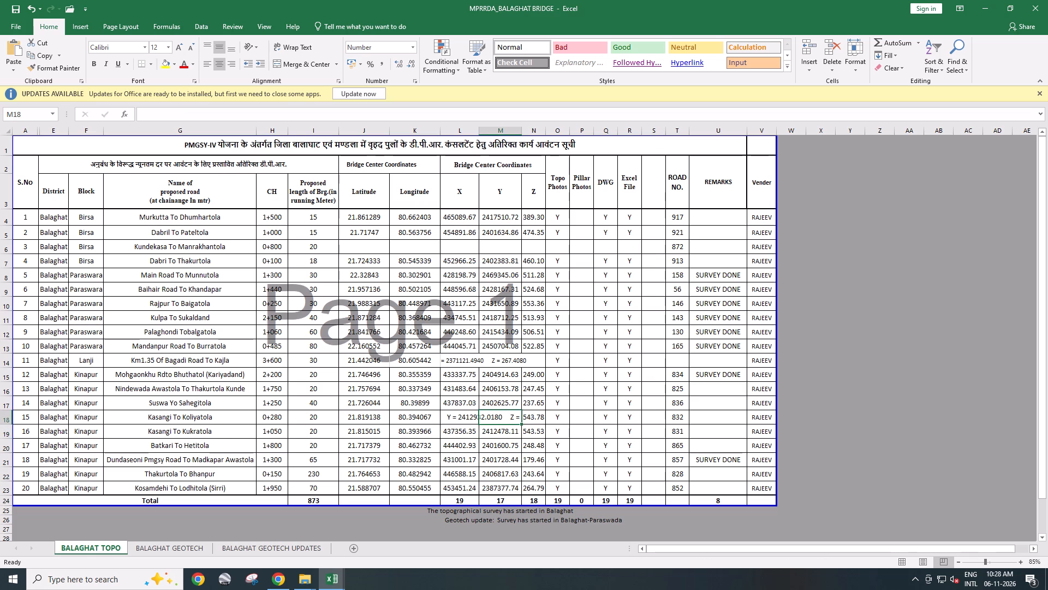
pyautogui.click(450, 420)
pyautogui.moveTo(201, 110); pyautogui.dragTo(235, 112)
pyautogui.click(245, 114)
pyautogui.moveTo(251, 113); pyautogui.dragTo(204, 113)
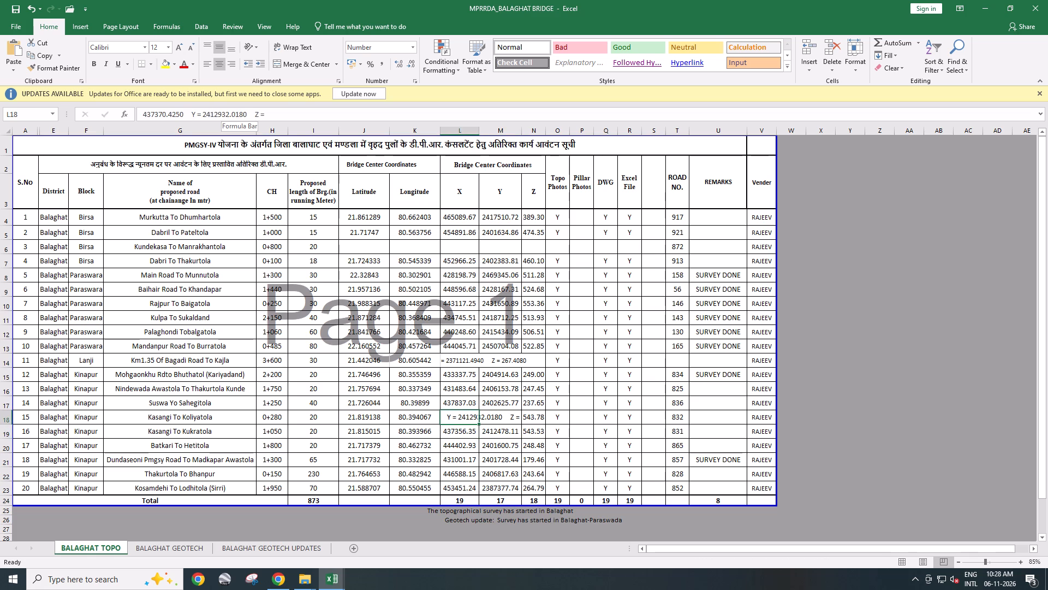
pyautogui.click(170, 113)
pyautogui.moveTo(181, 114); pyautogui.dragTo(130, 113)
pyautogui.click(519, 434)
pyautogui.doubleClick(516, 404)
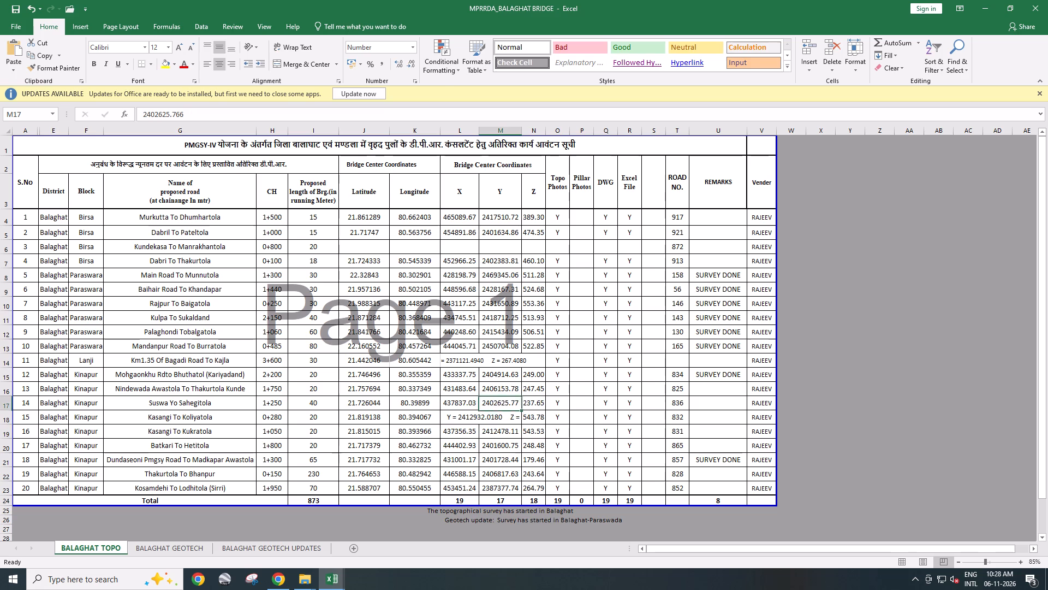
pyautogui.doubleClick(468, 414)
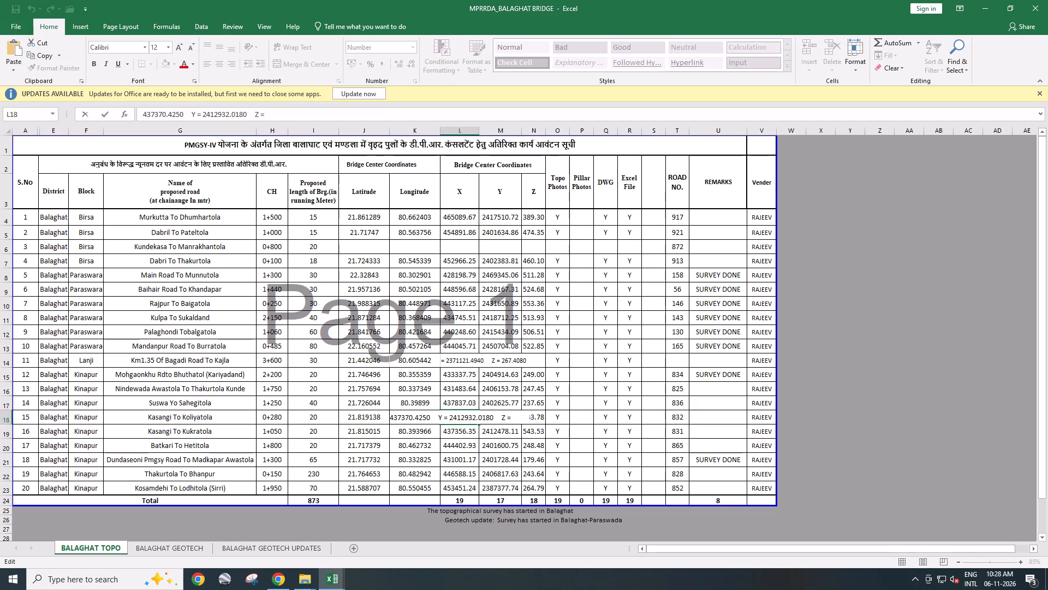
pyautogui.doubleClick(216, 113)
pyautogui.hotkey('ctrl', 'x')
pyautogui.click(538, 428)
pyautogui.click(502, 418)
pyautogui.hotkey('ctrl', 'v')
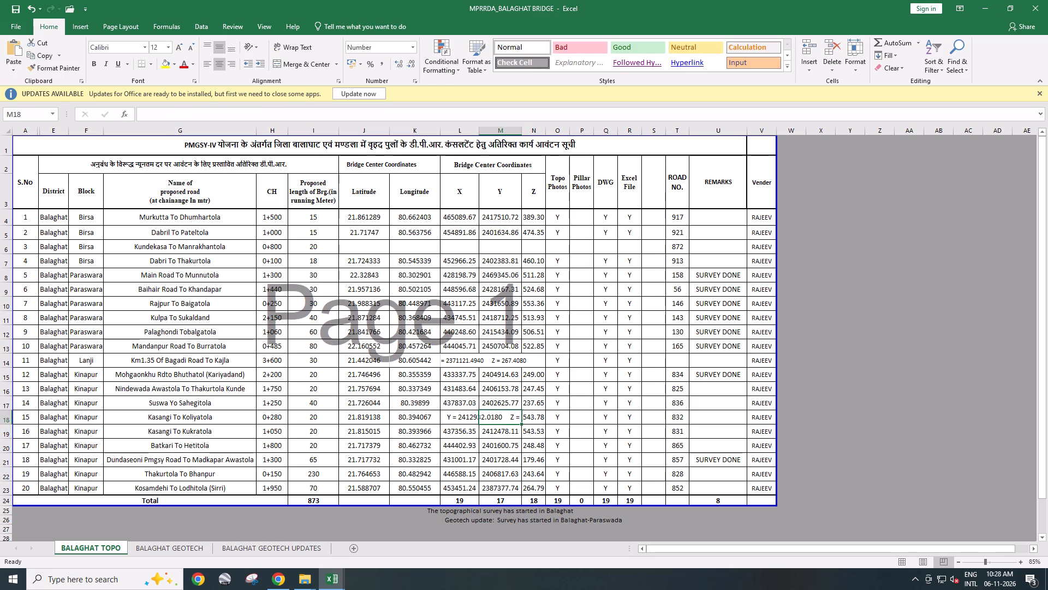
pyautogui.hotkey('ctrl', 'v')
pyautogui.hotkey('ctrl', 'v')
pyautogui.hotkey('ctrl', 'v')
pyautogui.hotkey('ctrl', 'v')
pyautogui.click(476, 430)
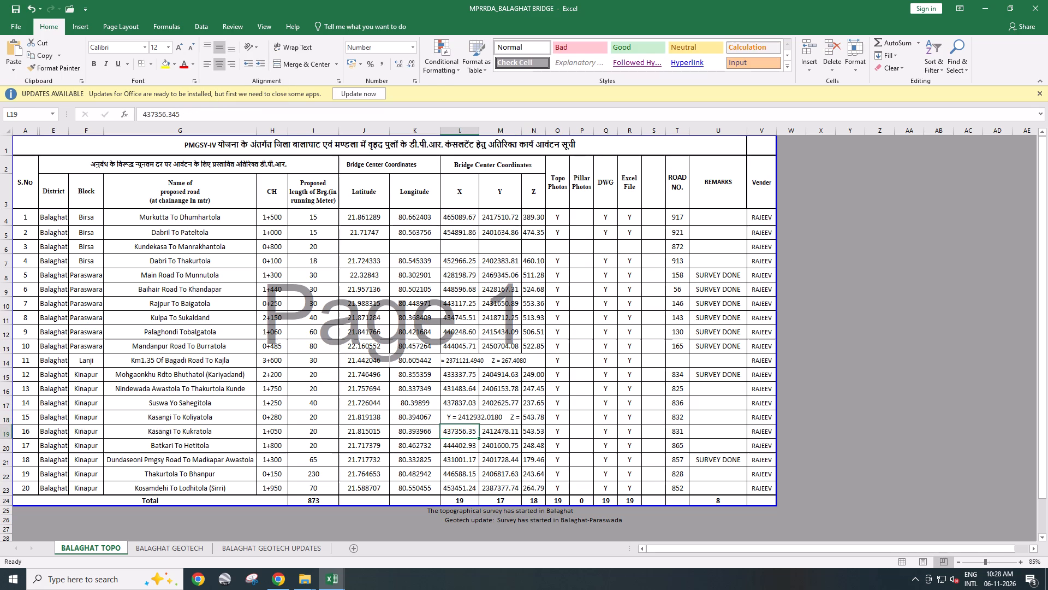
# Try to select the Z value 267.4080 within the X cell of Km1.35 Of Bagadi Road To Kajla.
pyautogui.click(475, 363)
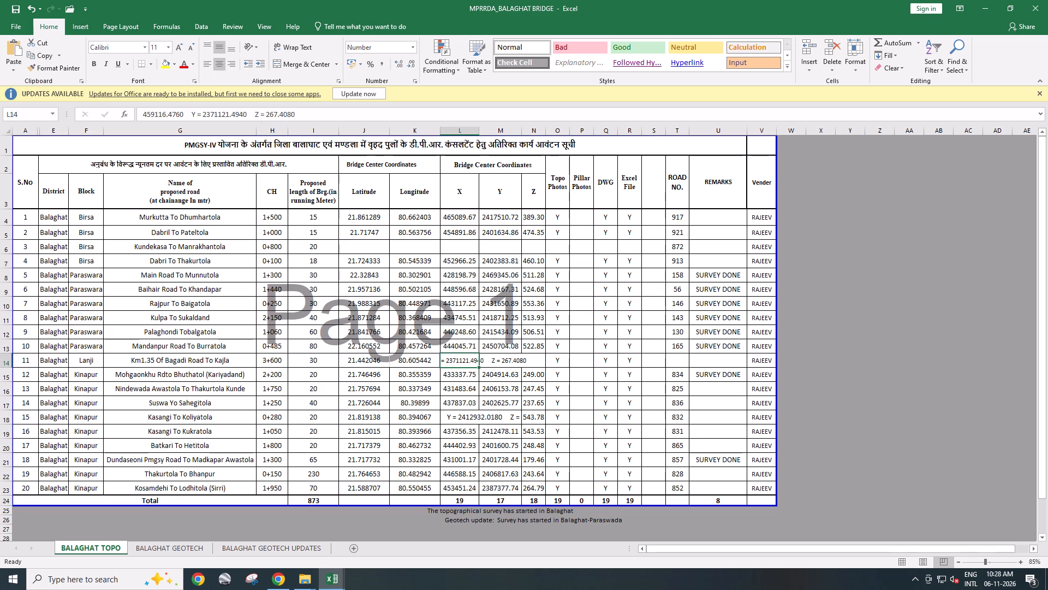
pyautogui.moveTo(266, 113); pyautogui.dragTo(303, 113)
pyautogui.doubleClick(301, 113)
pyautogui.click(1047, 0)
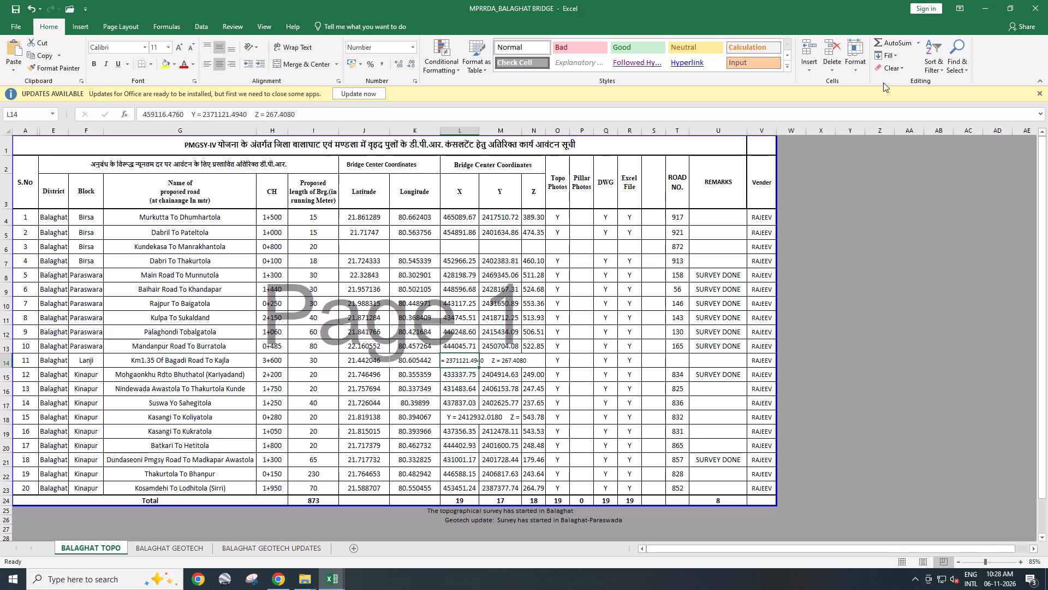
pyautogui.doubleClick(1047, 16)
# Switch to the JHABUA_BRIDGE LIST workbook and save it.
pyautogui.click(336, 576)
pyautogui.click(378, 550)
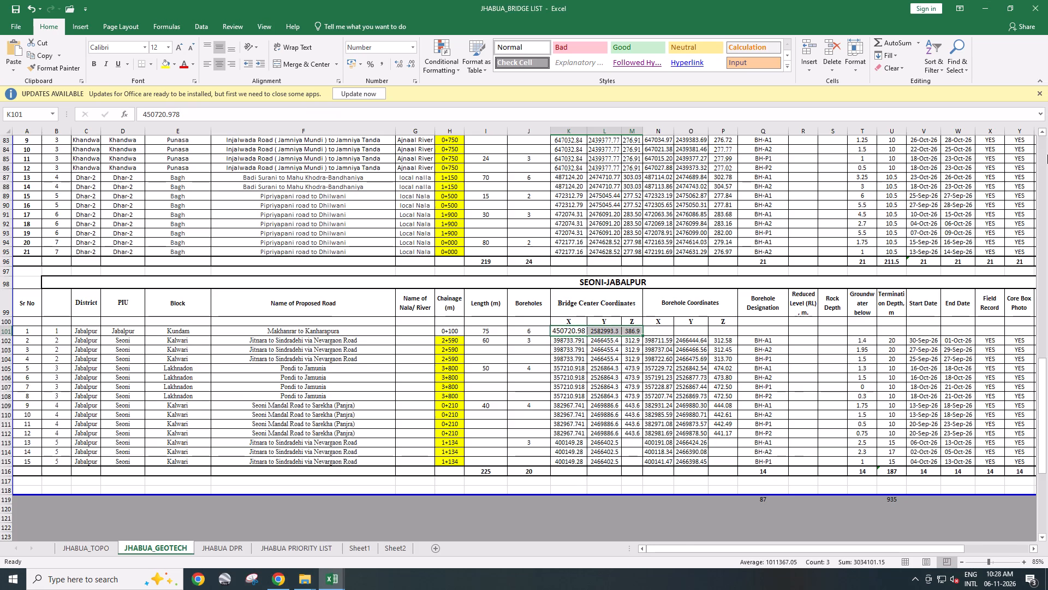
pyautogui.click(521, 409)
pyautogui.scroll(4, 523, 406)
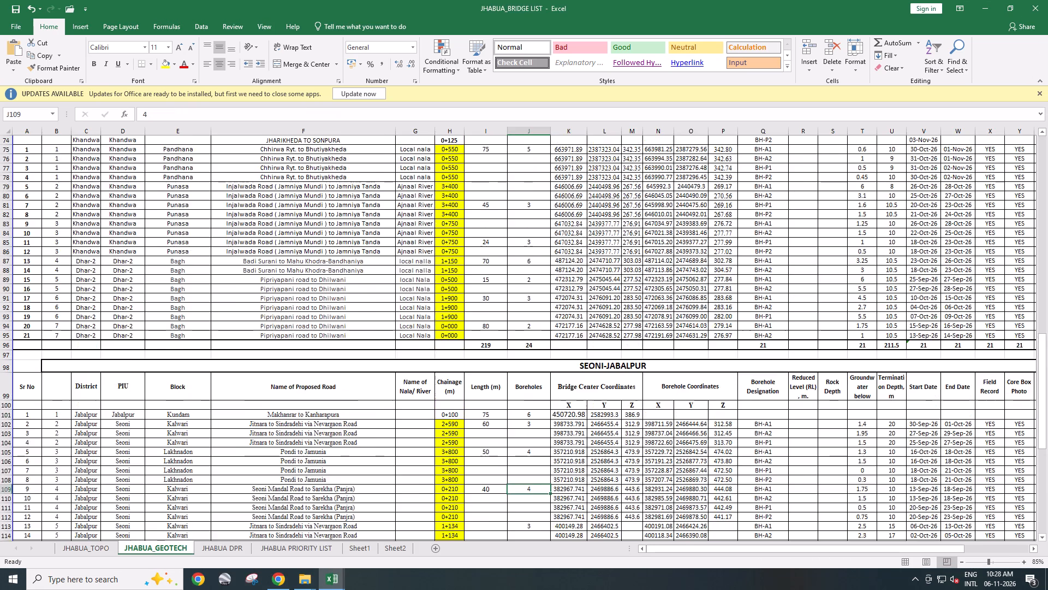
pyautogui.scroll(18, 523, 406)
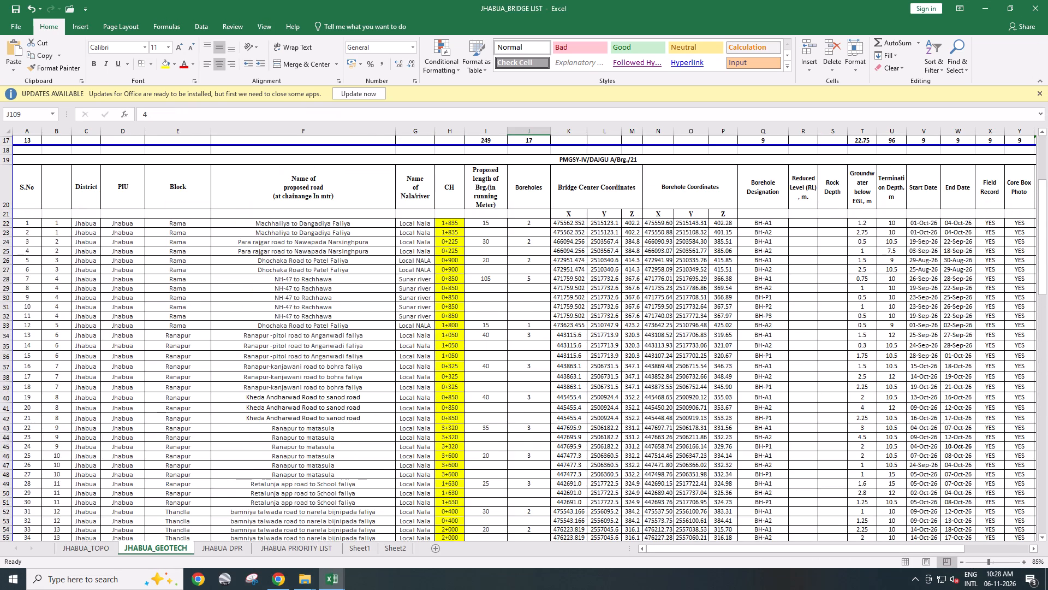
pyautogui.hotkey('ctrl', 's')
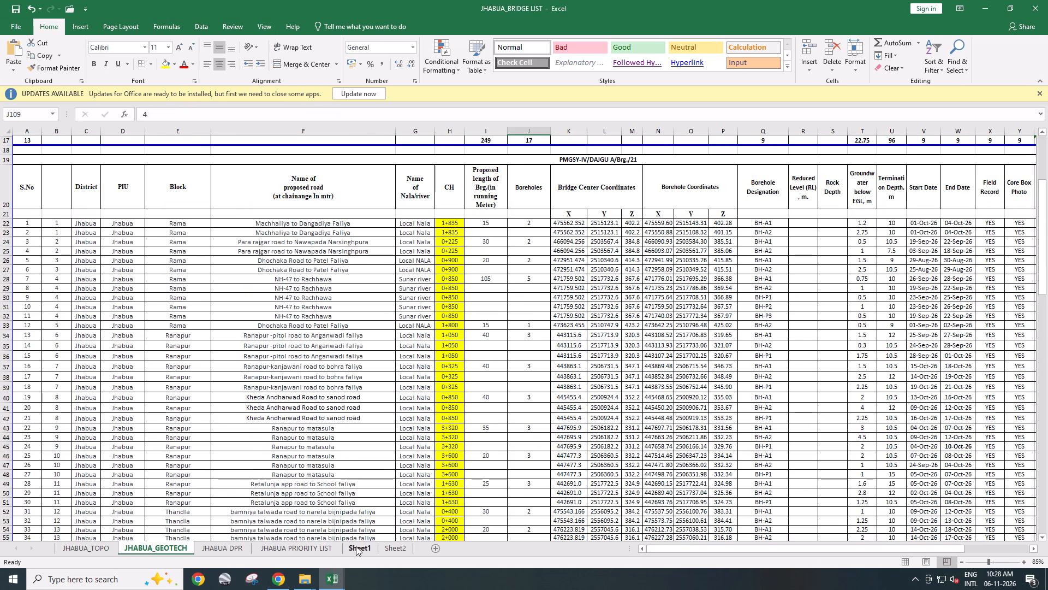
# Look through Sheet1, JHABUA PRIORITY LIST, JHABUA DPR and JHABUA_TOPO, ending at the start of the JHABUA_TOPO bridge list.
pyautogui.click(356, 546)
pyautogui.scroll(2, 413, 495)
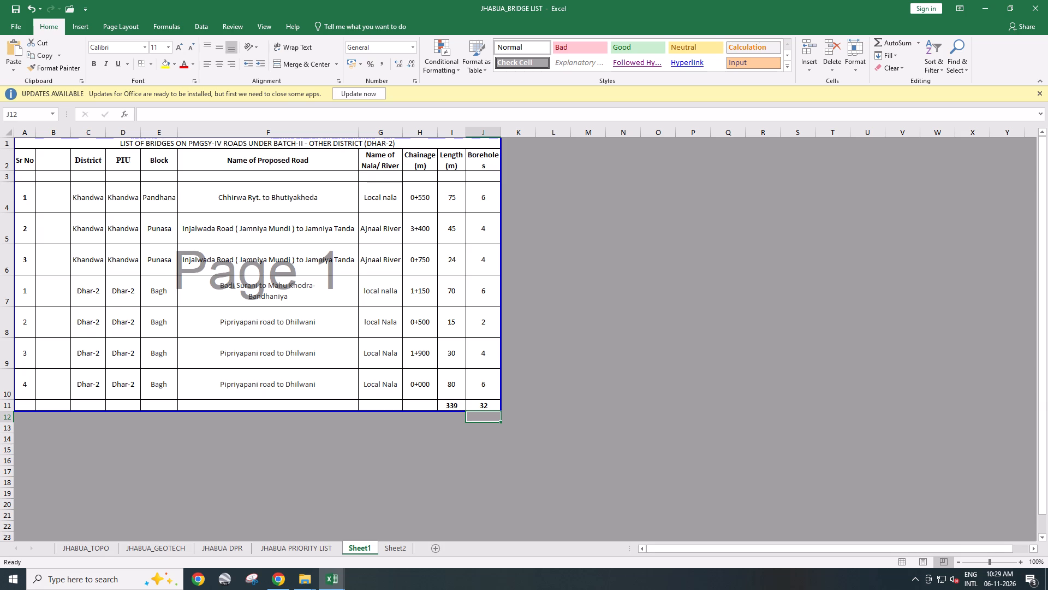
pyautogui.scroll(4, 410, 495)
pyautogui.click(293, 551)
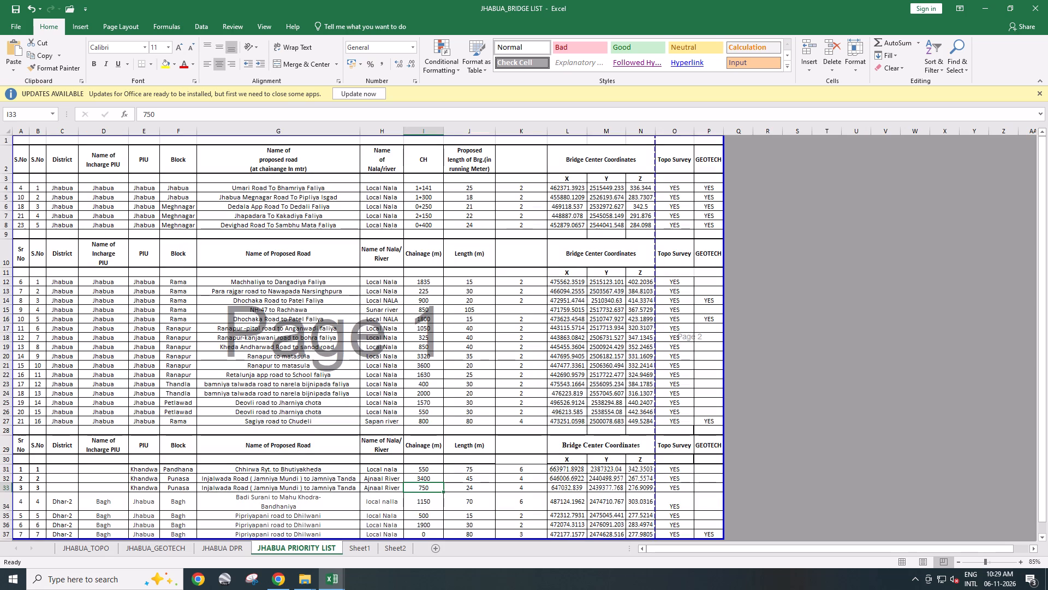
pyautogui.scroll(4, 450, 476)
pyautogui.moveTo(653, 375); pyautogui.dragTo(807, 386)
pyautogui.scroll(-2, 574, 394)
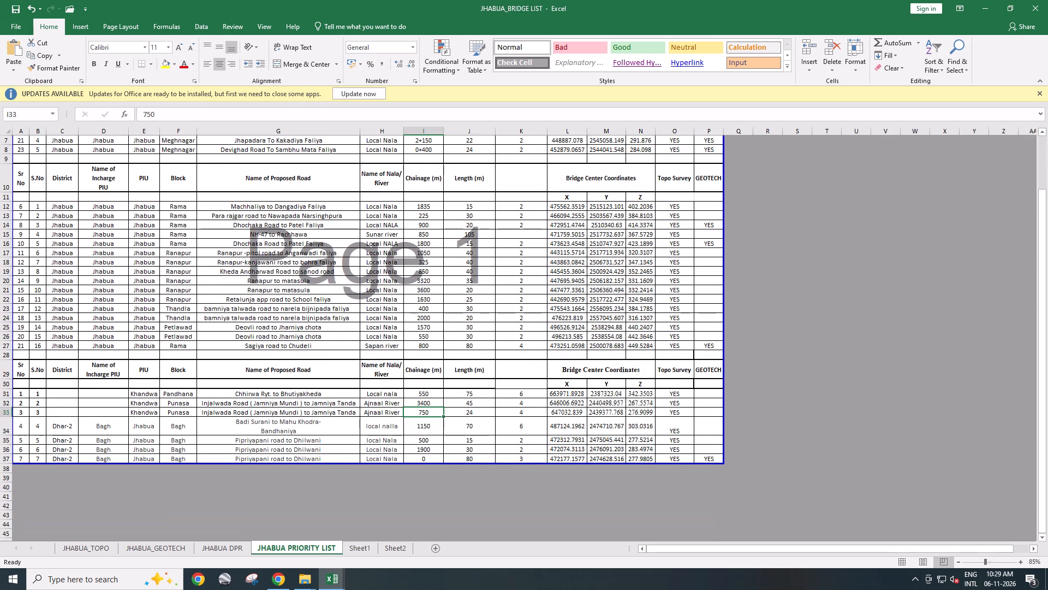
pyautogui.scroll(3, 575, 393)
pyautogui.click(221, 552)
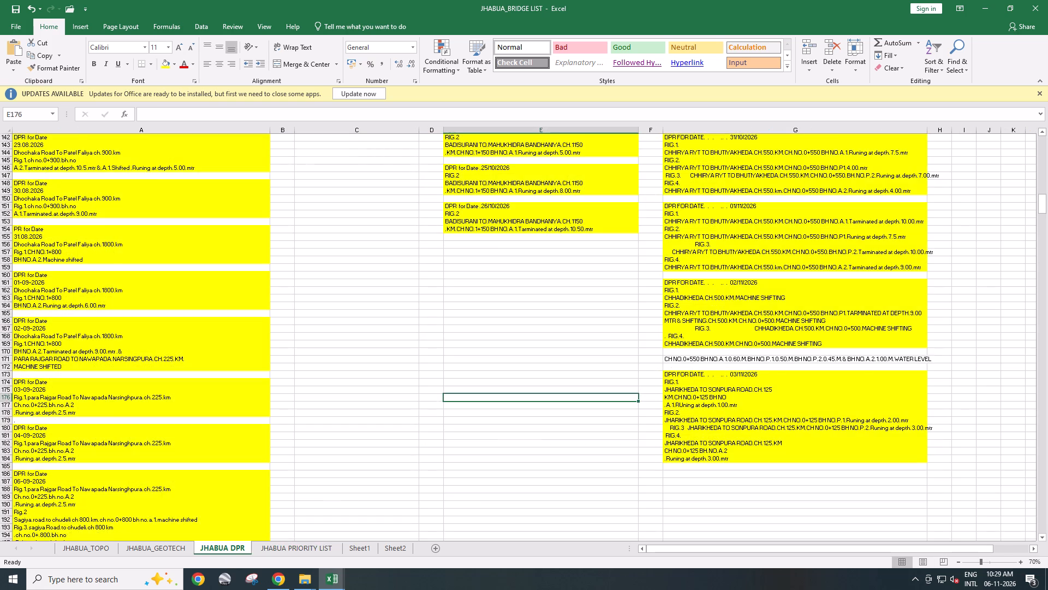
pyautogui.scroll(1, 371, 479)
pyautogui.click(88, 552)
pyautogui.scroll(3, 483, 475)
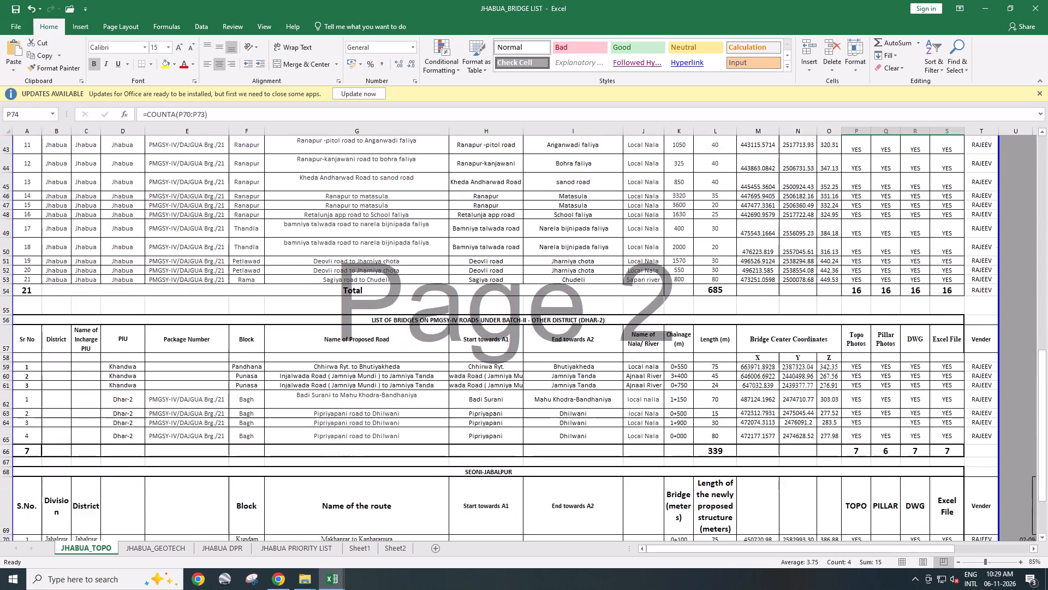
pyautogui.scroll(20, 483, 475)
pyautogui.scroll(3, 483, 475)
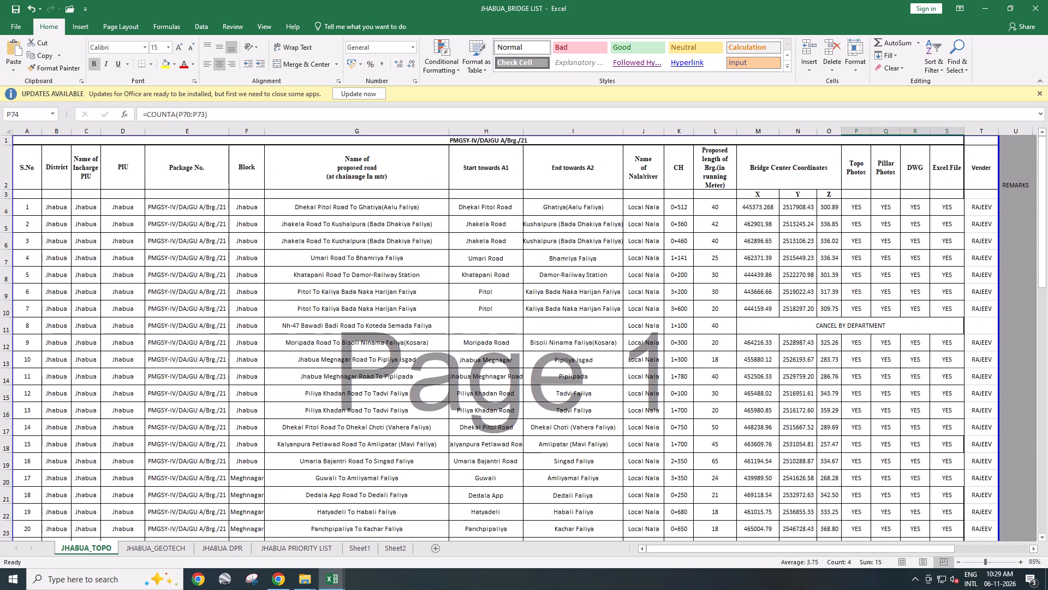
pyautogui.scroll(4, 483, 475)
pyautogui.scroll(4, 296, 164)
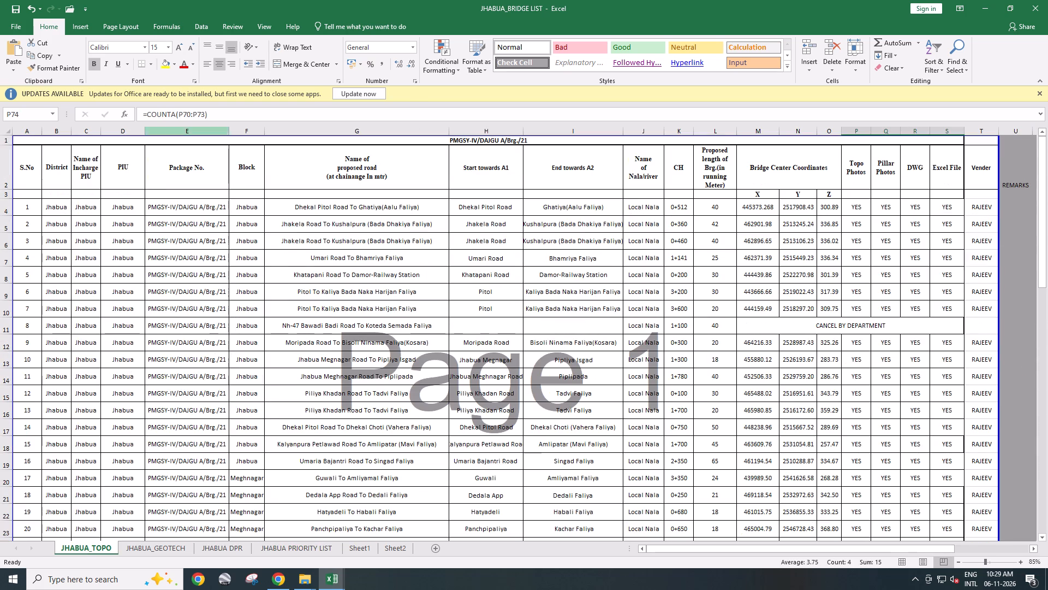
# Hide the Package No. and Name of Incharge PIU columns on the JHABUA_TOPO sheet.
pyautogui.click(182, 131)
pyautogui.rightClick(182, 131)
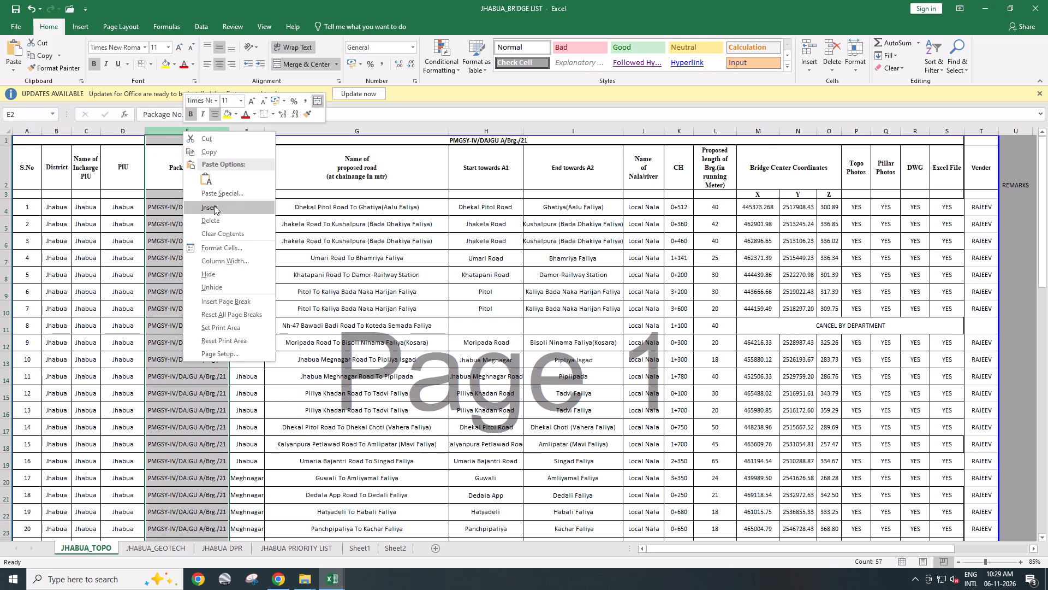
pyautogui.click(218, 270)
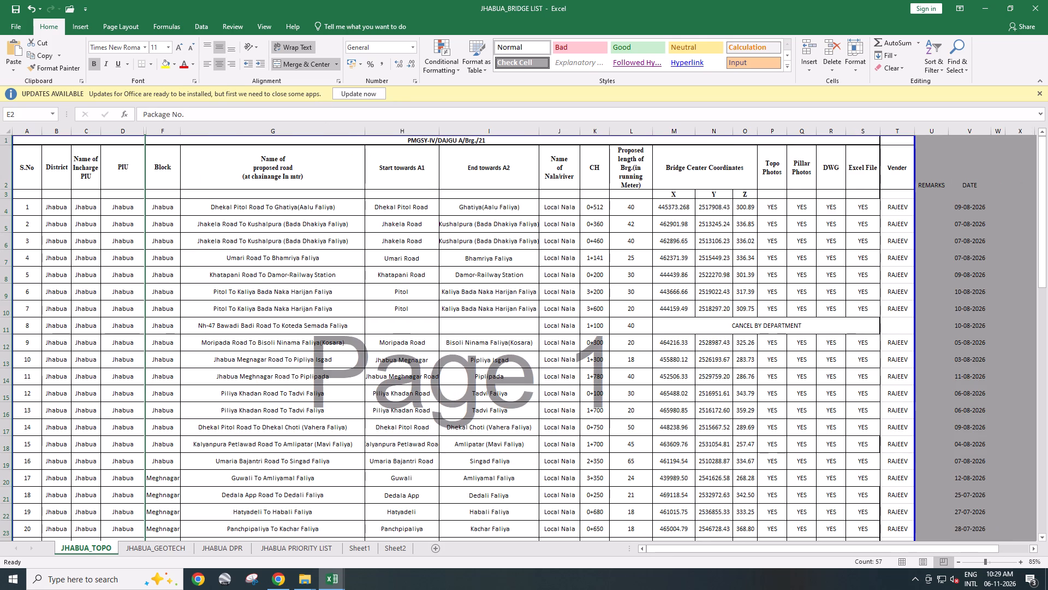
pyautogui.click(125, 132)
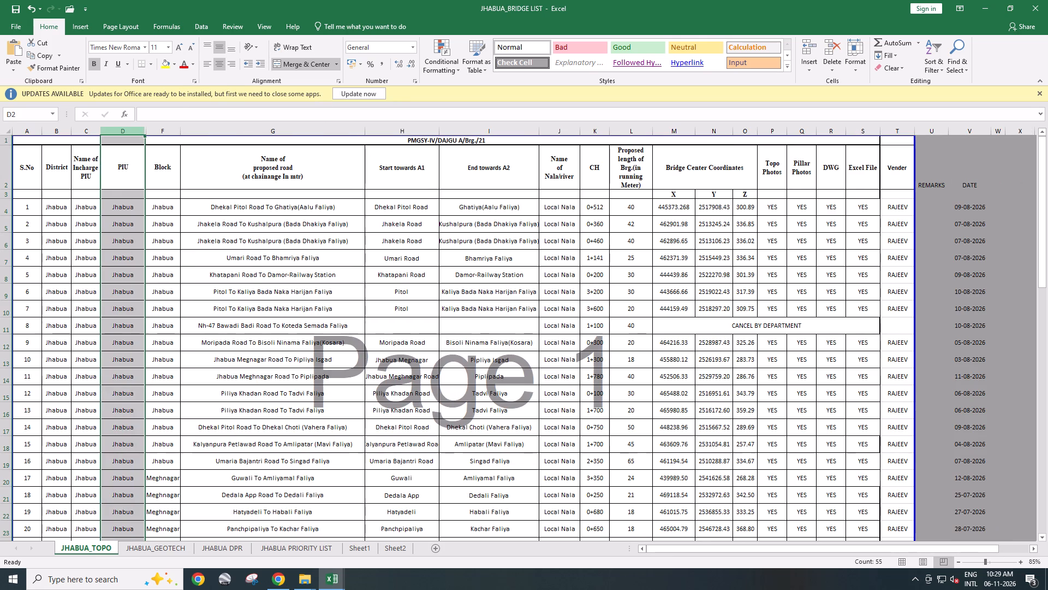
pyautogui.click(87, 133)
pyautogui.rightClick(87, 133)
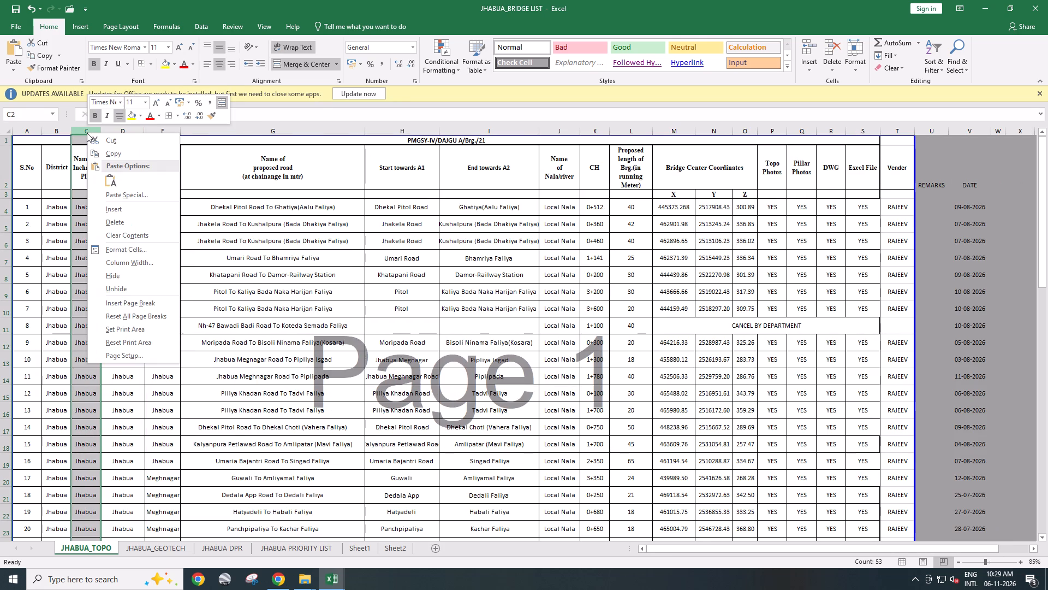
pyautogui.click(135, 274)
# Auto-fit the Start towards A1 and End towards A2 columns and hide them both.
pyautogui.scroll(-1, 180, 276)
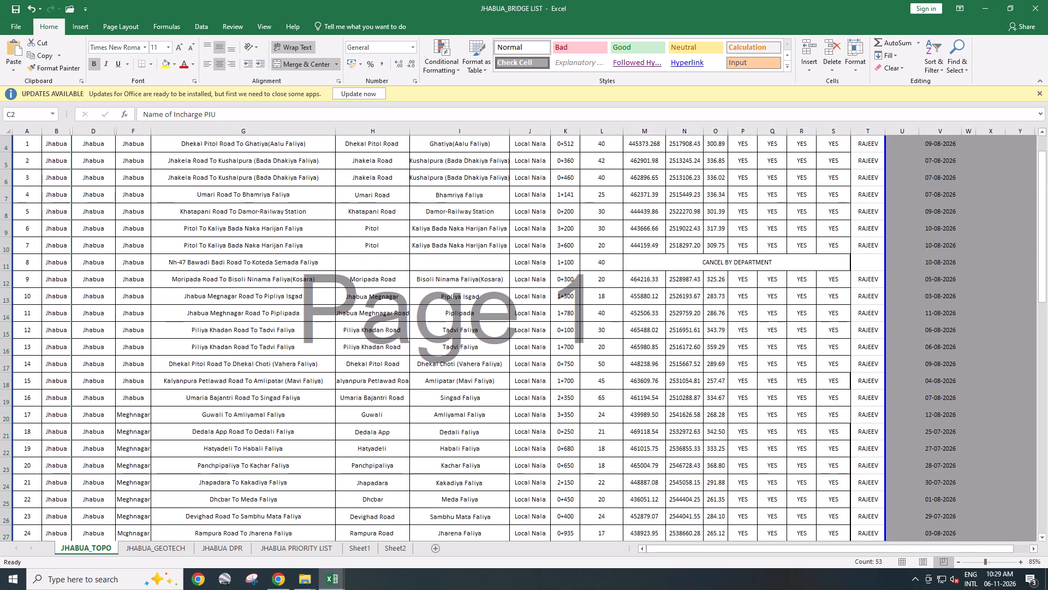
pyautogui.scroll(4, 82, 214)
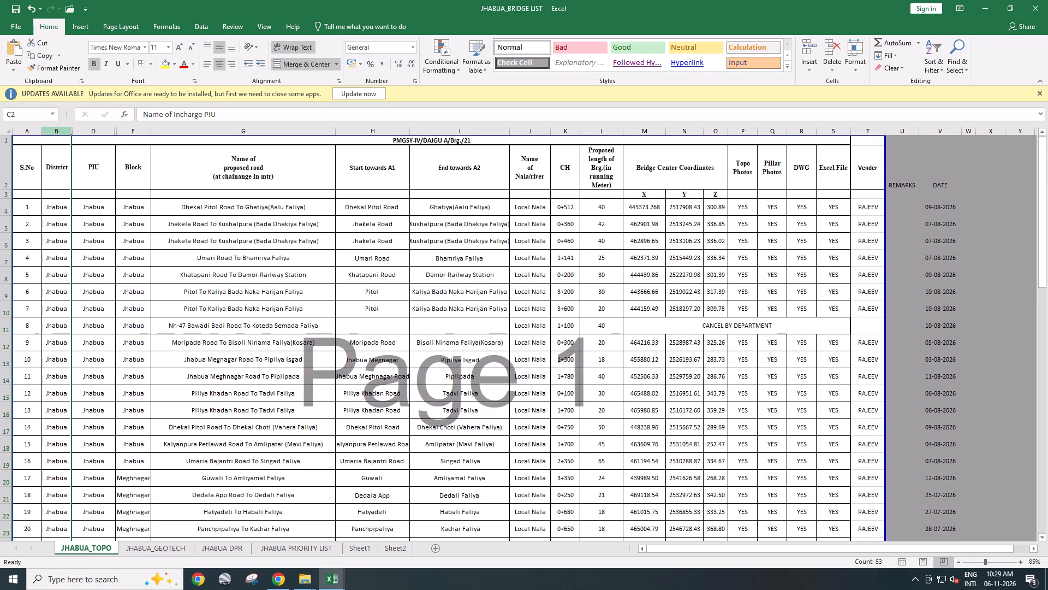
pyautogui.doubleClick(409, 127)
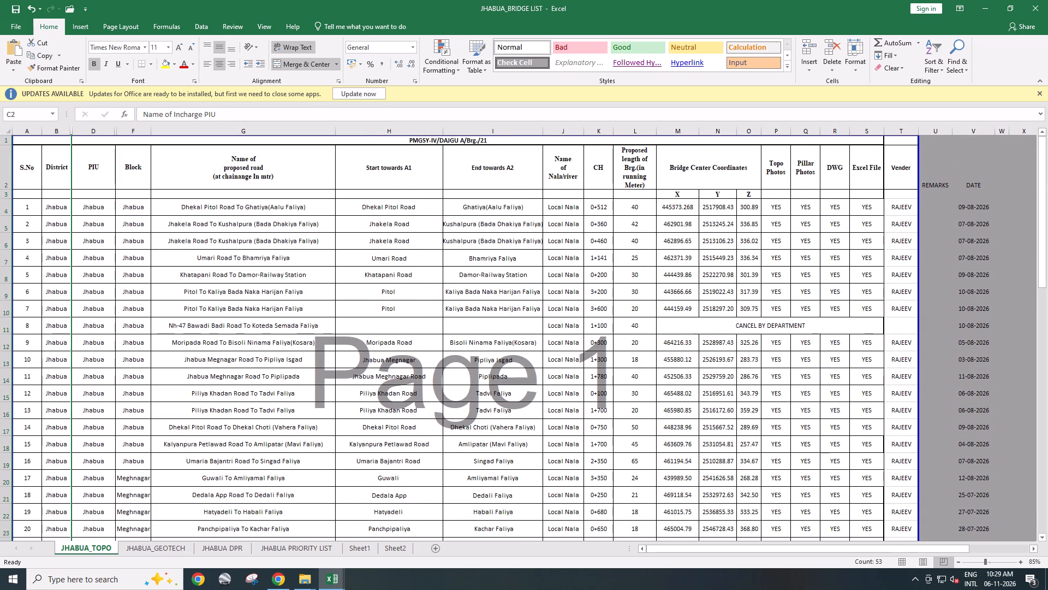
pyautogui.doubleClick(542, 128)
pyautogui.moveTo(416, 133); pyautogui.dragTo(462, 134)
pyautogui.rightClick(462, 134)
pyautogui.click(496, 275)
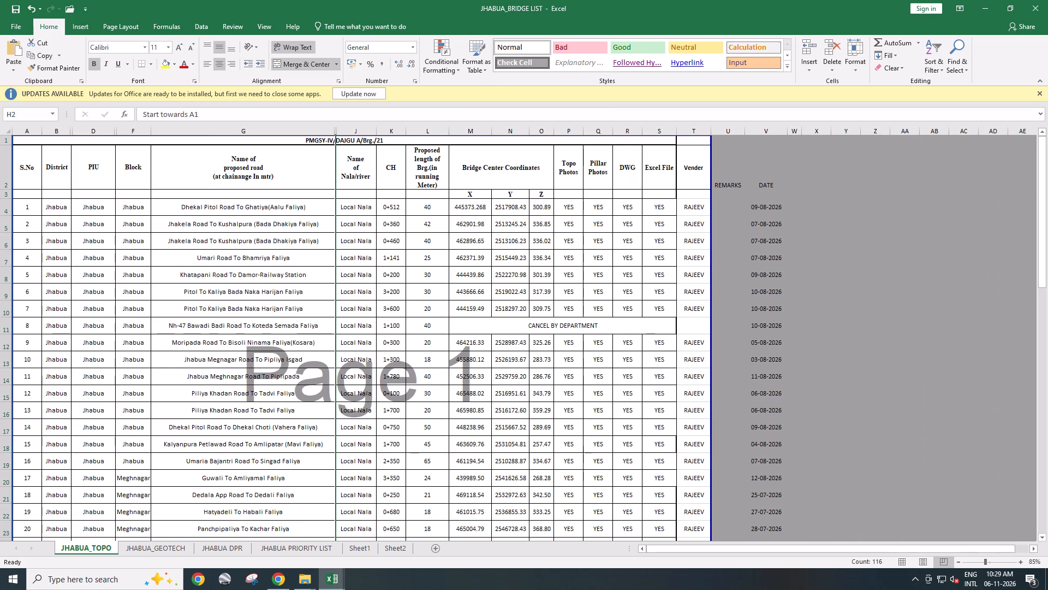
pyautogui.click(408, 263)
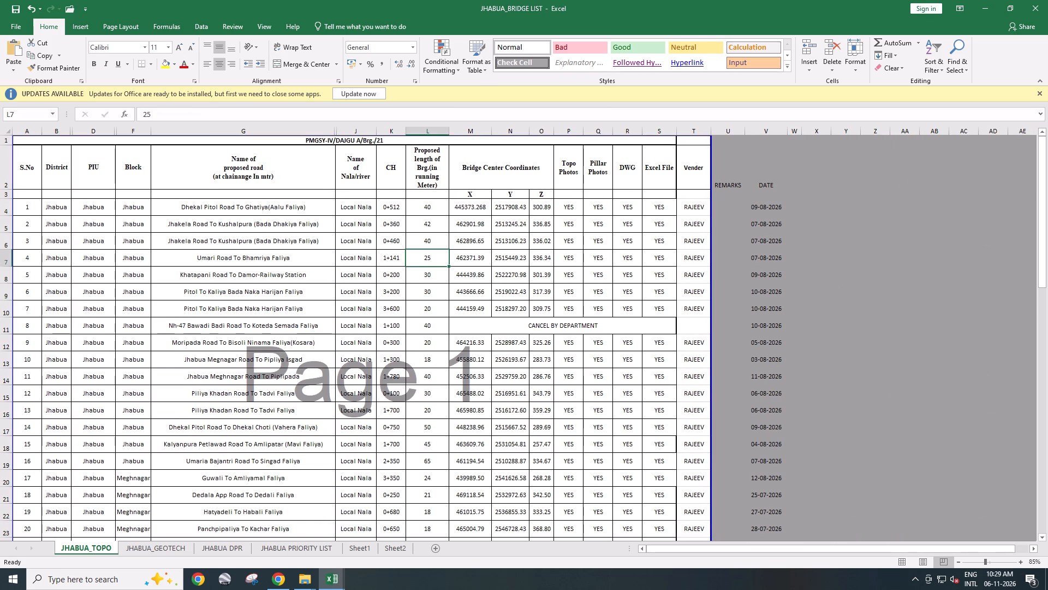
# Move the JHABUA_TOPO sheet's bottom print boundary up to just below the SEONI-JABALPUR total row.
pyautogui.scroll(-5, 652, 314)
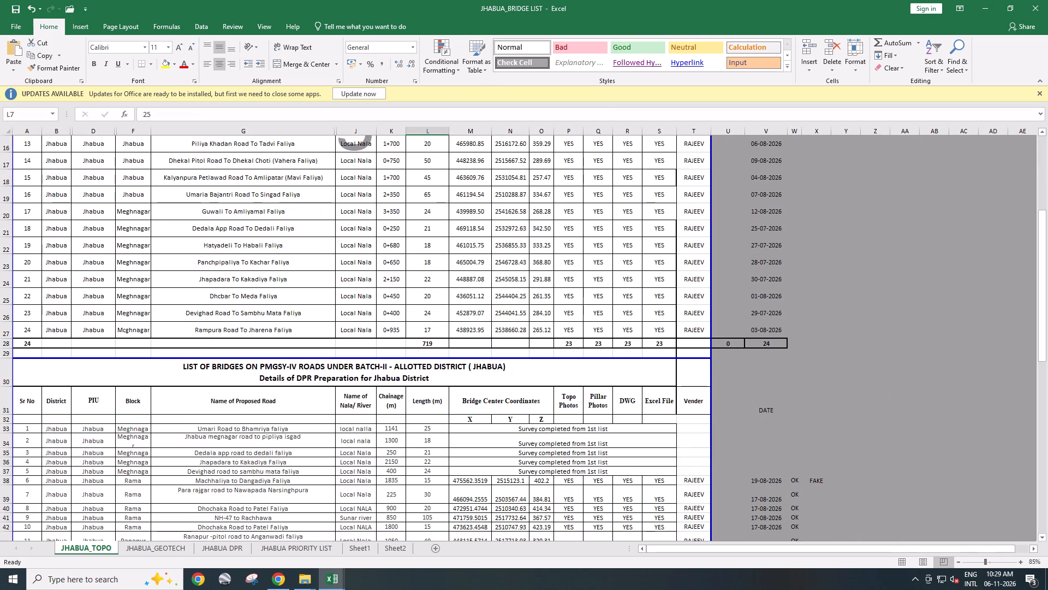
pyautogui.scroll(-3, 651, 305)
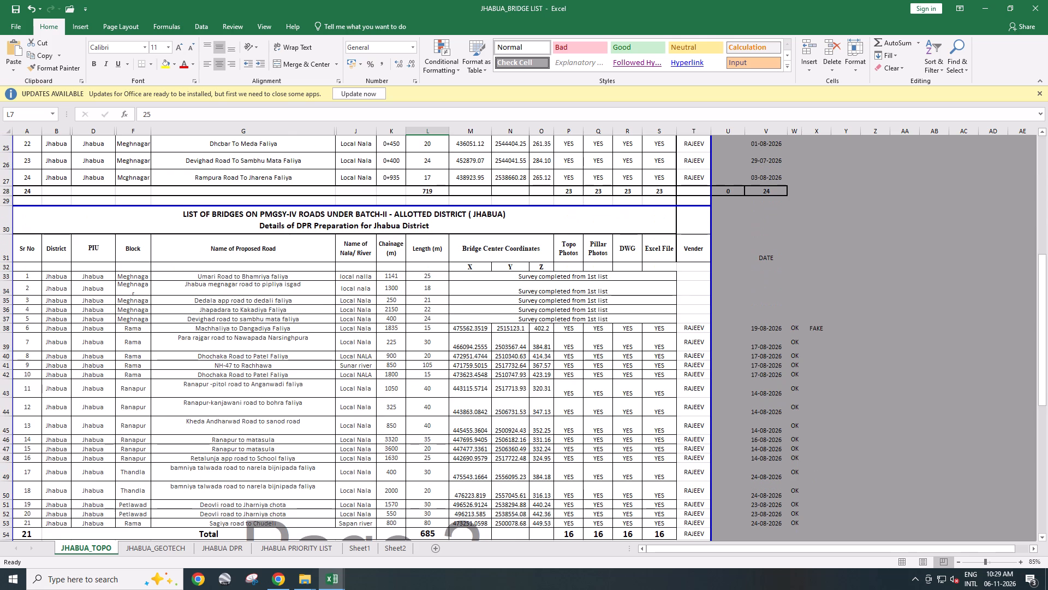
pyautogui.scroll(-9, 651, 305)
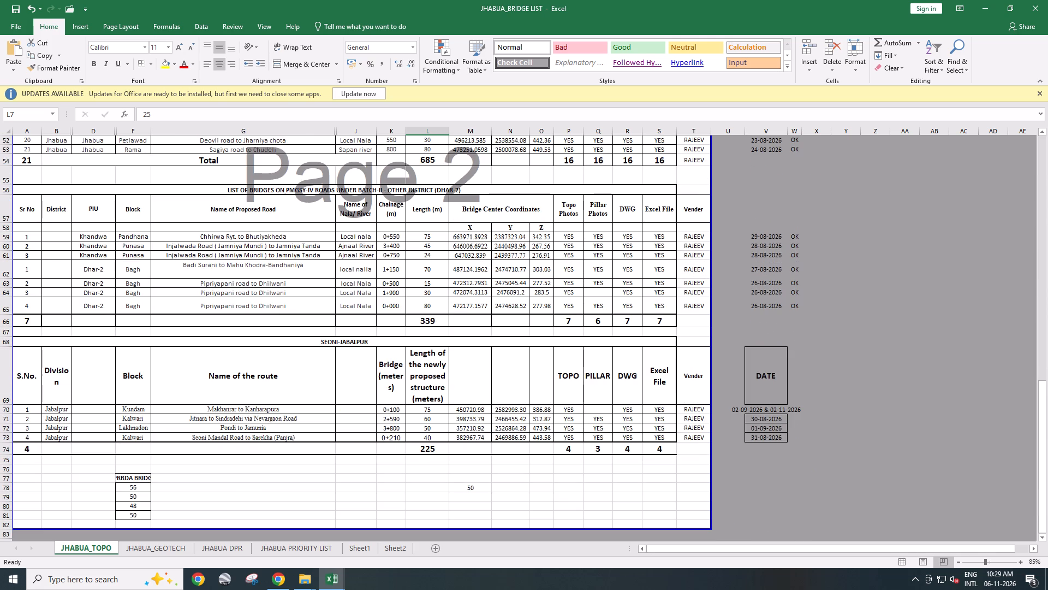
pyautogui.scroll(-2, 505, 441)
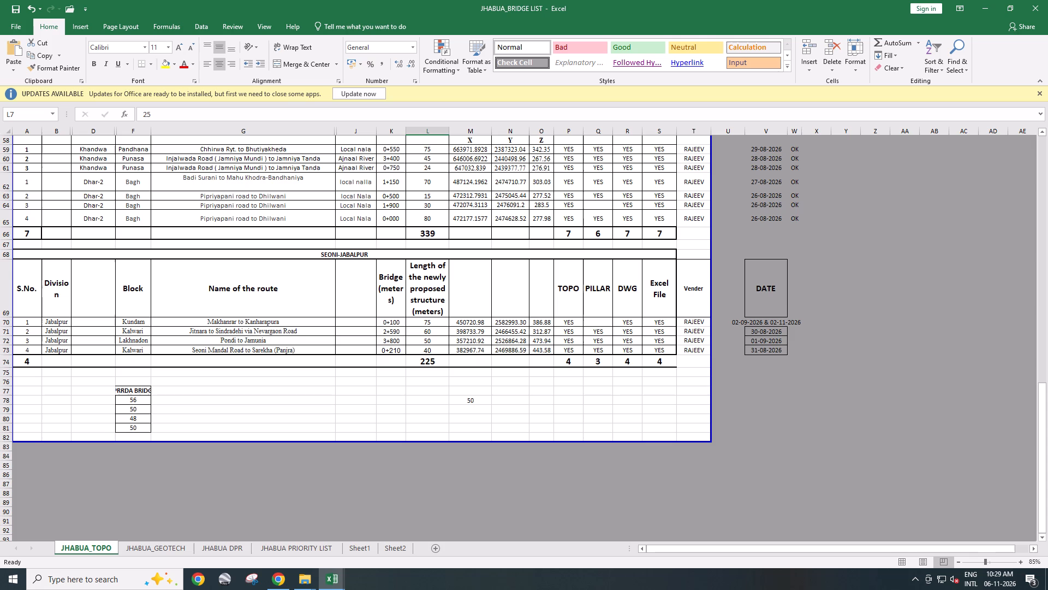
pyautogui.moveTo(362, 442); pyautogui.dragTo(375, 375)
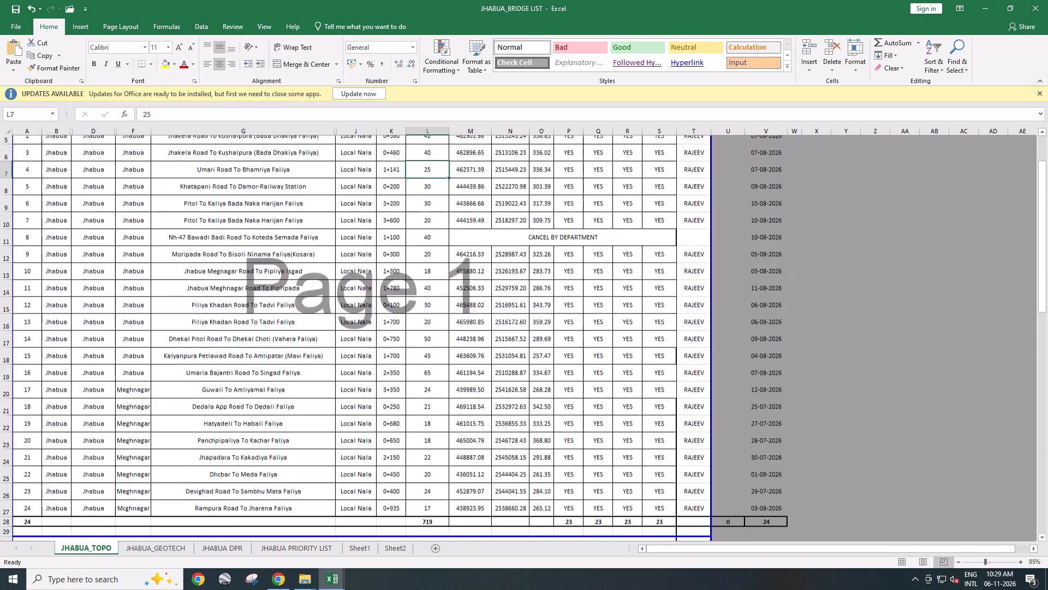
# Check the JHABUA_TOPO tables down to SEONI-JABALPUR and examine the sheet's print preview pages.
pyautogui.scroll(3, 628, 441)
pyautogui.scroll(-1, 627, 440)
pyautogui.scroll(1, 627, 440)
pyautogui.scroll(-9, 627, 440)
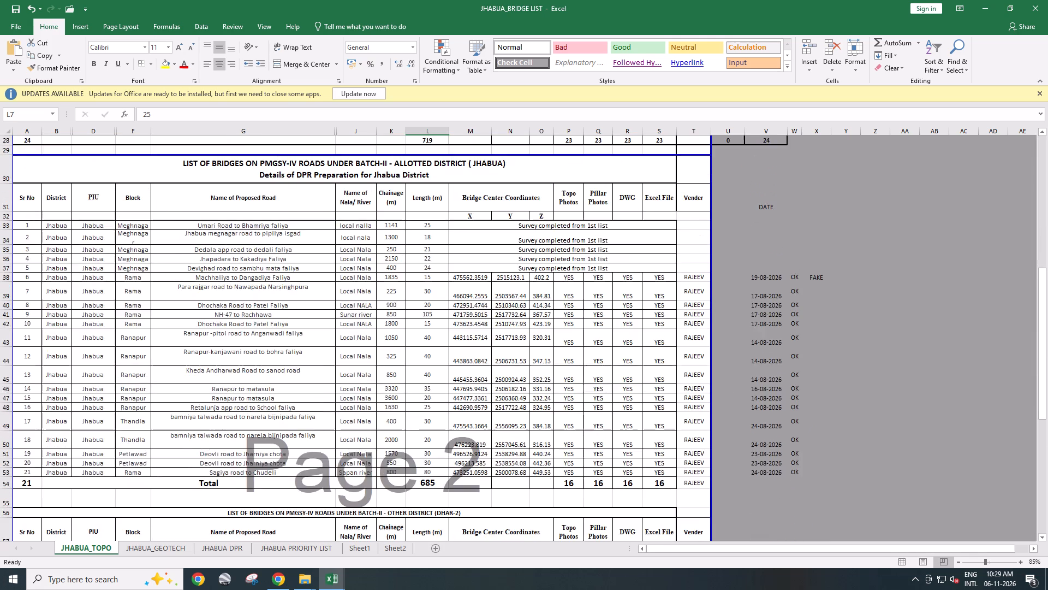
pyautogui.scroll(-8, 625, 438)
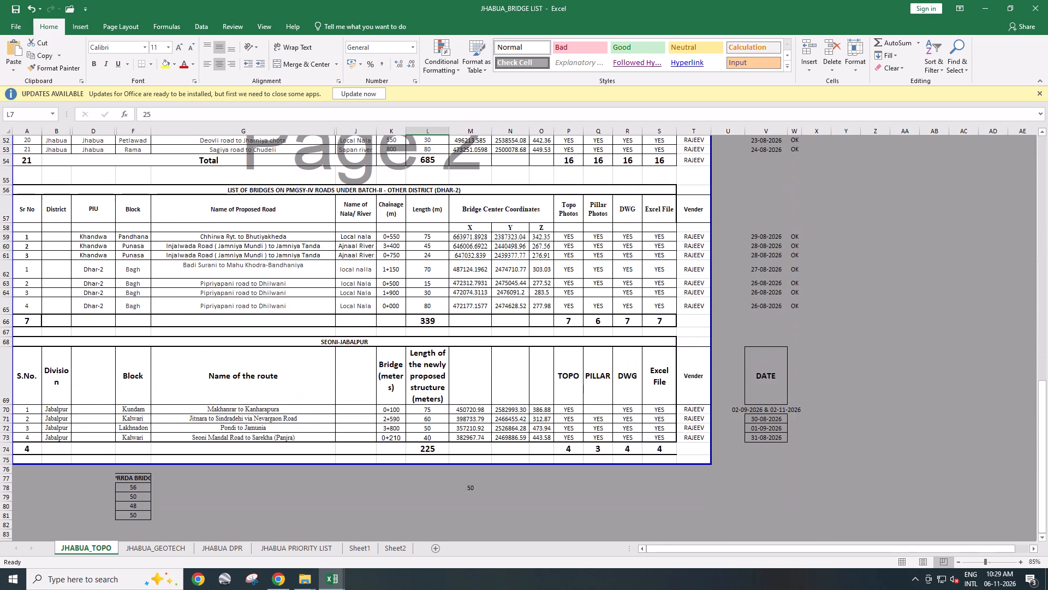
pyautogui.hotkey('ctrl', 'p')
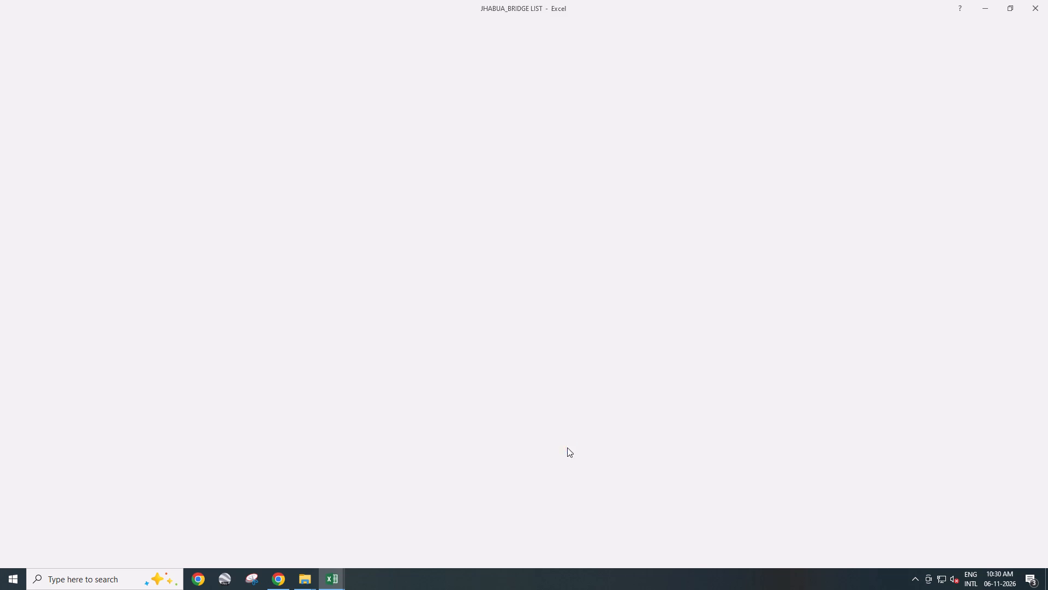
pyautogui.scroll(-4, 616, 411)
pyautogui.scroll(1, 616, 410)
pyautogui.scroll(-7, 603, 394)
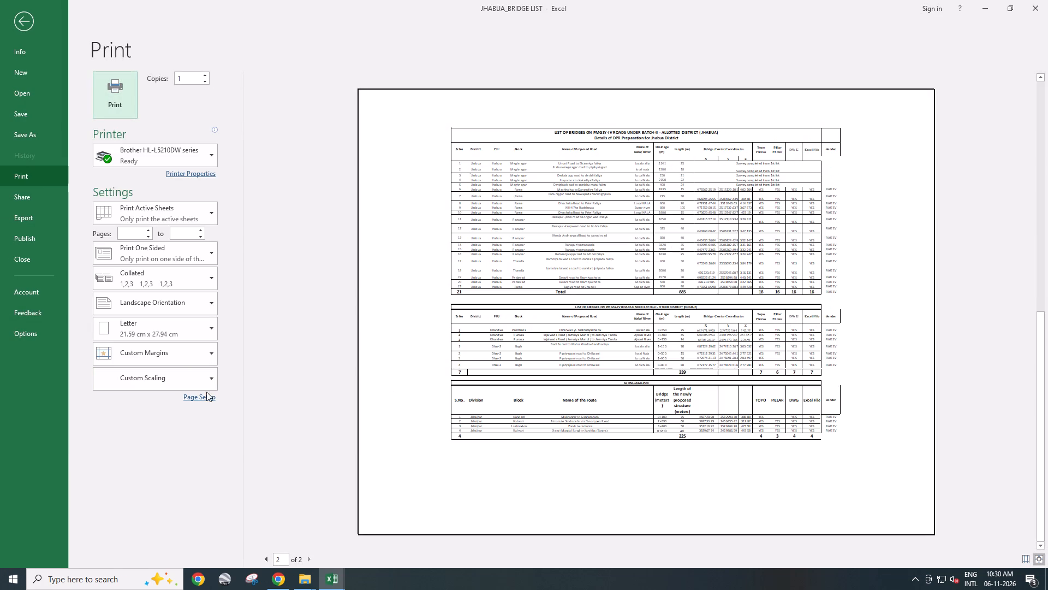
# Raise the JHABUA_TOPO print scaling to 60% of normal size and check the preview pages.
pyautogui.click(206, 397)
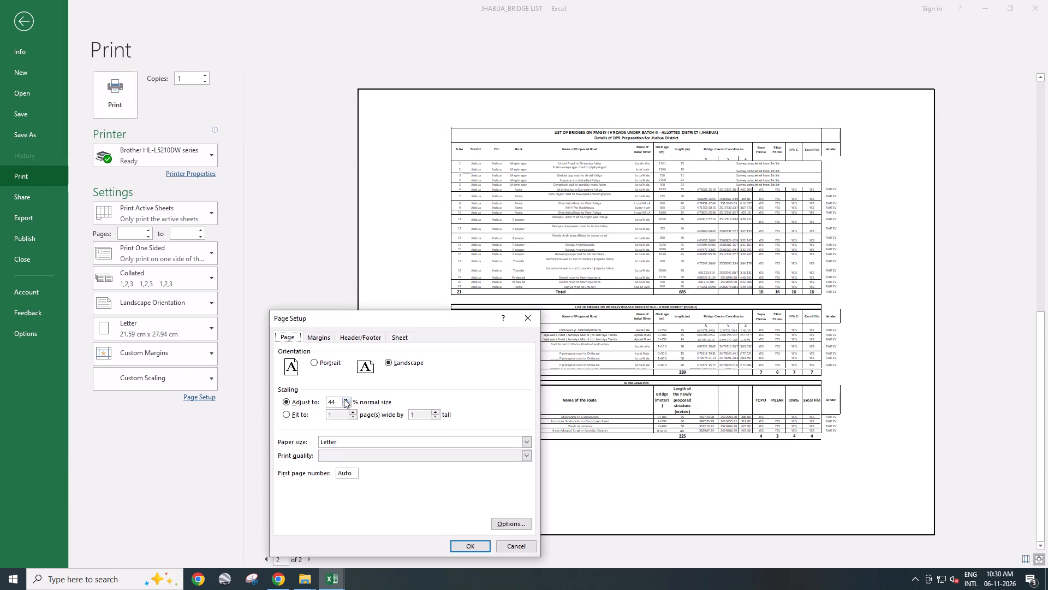
pyautogui.tripleClick(344, 399)
pyautogui.click(481, 551)
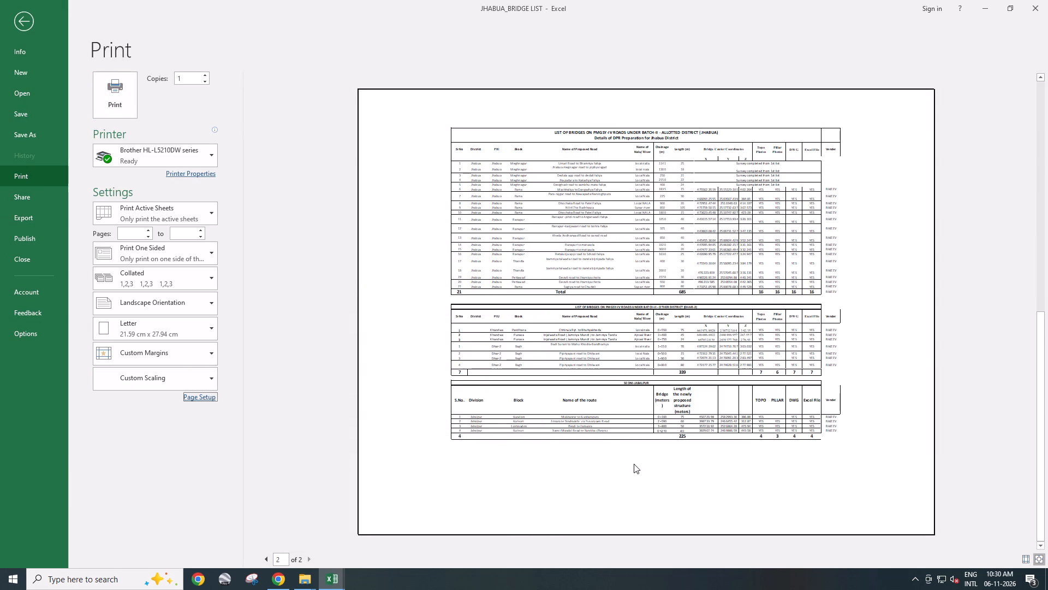
pyautogui.scroll(7, 636, 463)
pyautogui.scroll(-2, 640, 462)
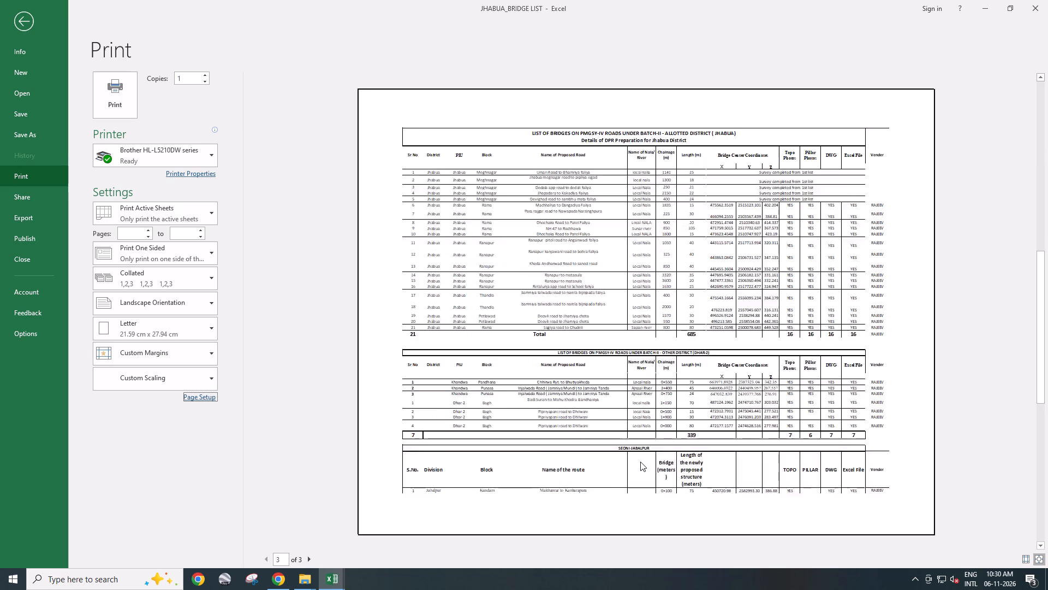
pyautogui.scroll(3, 640, 462)
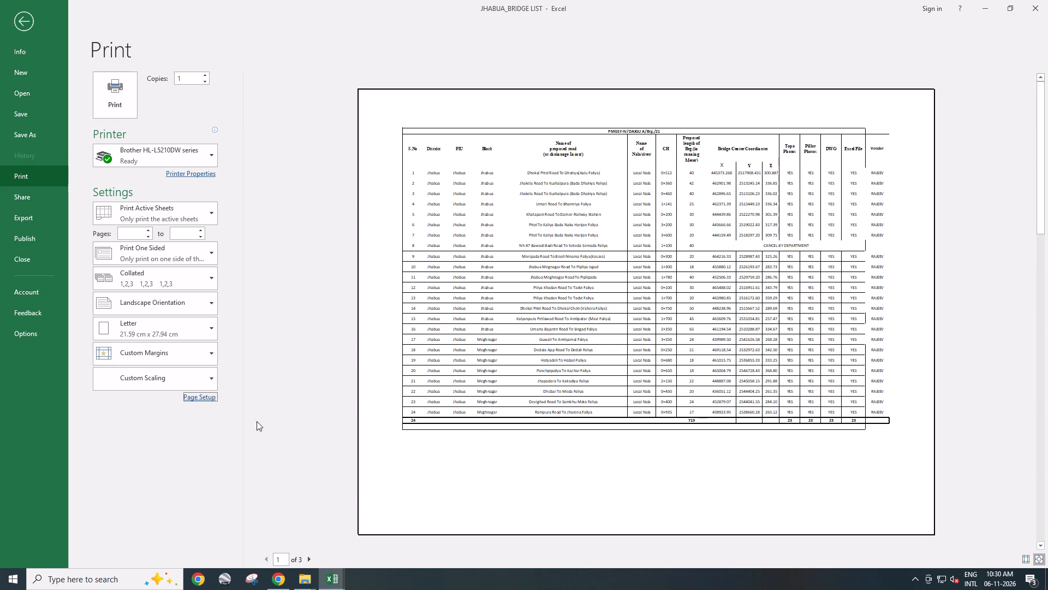
pyautogui.click(188, 399)
pyautogui.click(345, 402)
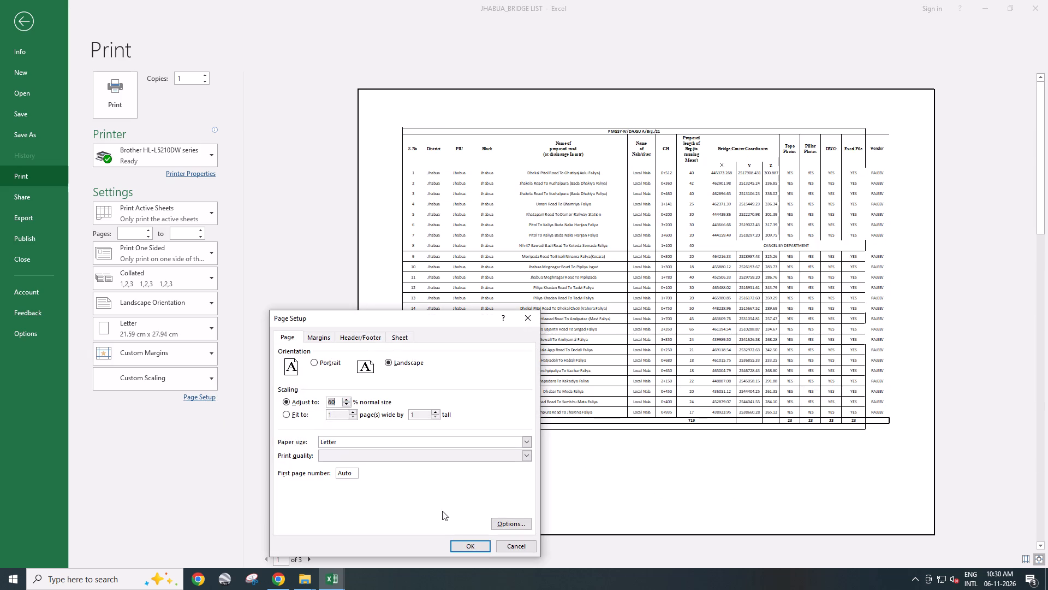
pyautogui.click(461, 544)
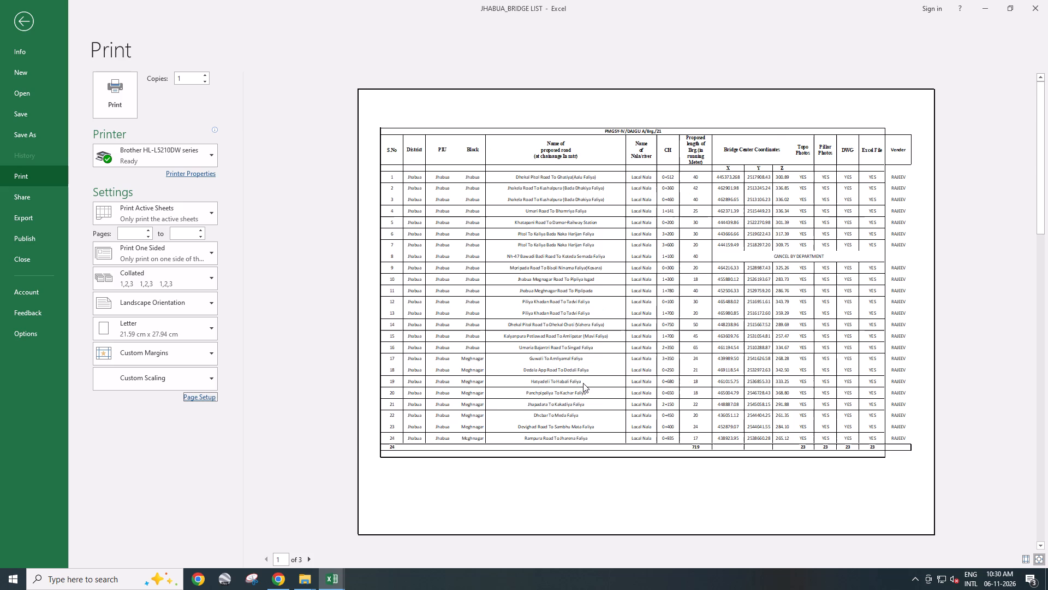
pyautogui.scroll(3, 583, 383)
pyautogui.scroll(-2, 583, 383)
pyautogui.scroll(5, 581, 385)
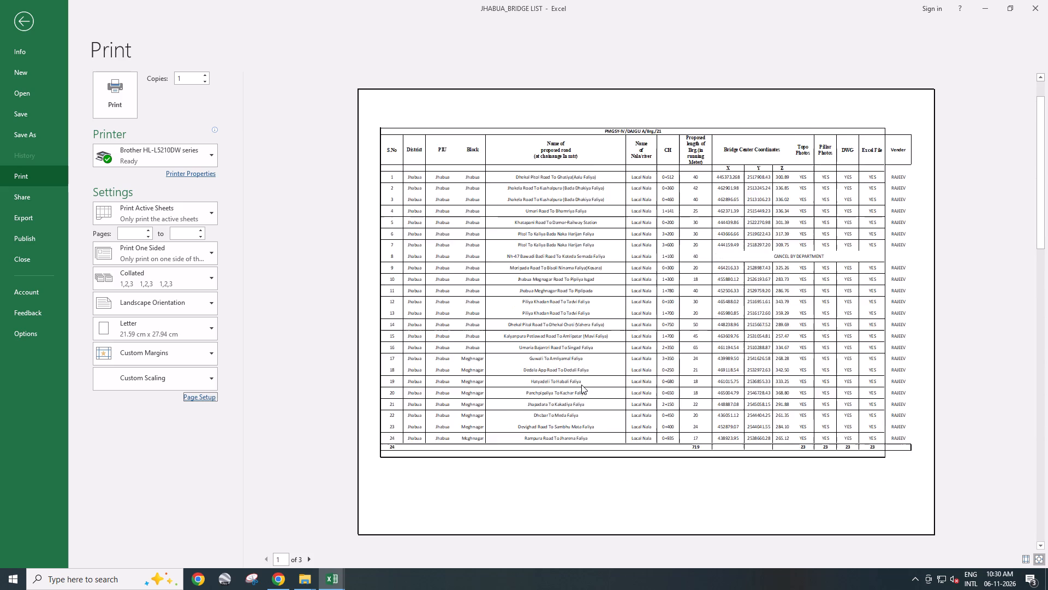
pyautogui.press('Escape')
# Apply all borders and a thick outside border to the first bridge table, from the S.No header across to the Vender column.
pyautogui.scroll(16, 486, 348)
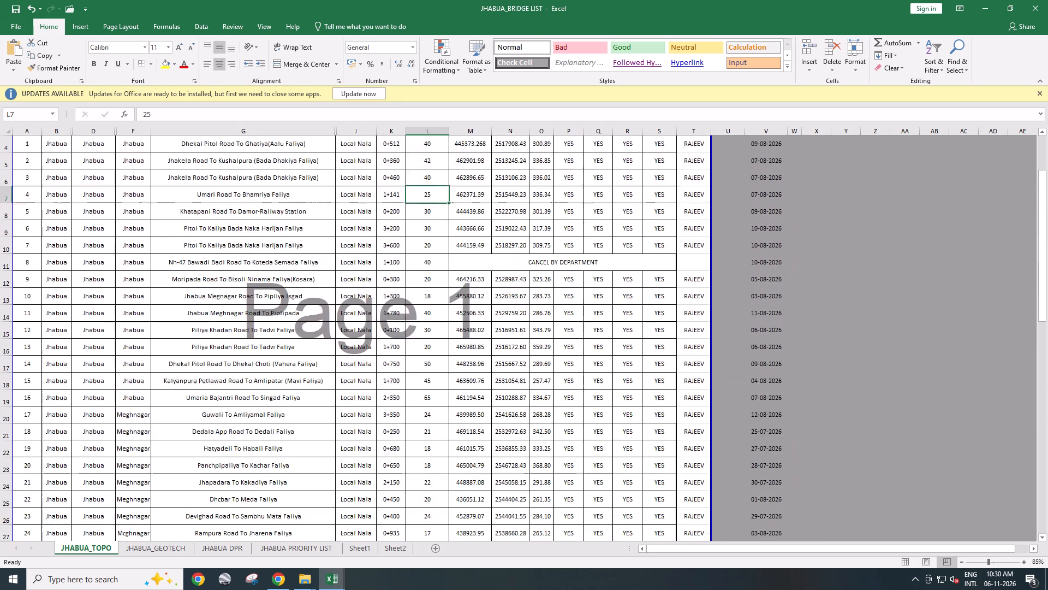
pyautogui.scroll(-1, 474, 364)
pyautogui.scroll(11, 474, 364)
pyautogui.moveTo(26, 167); pyautogui.dragTo(693, 510)
pyautogui.write('hb')
pyautogui.press('a')
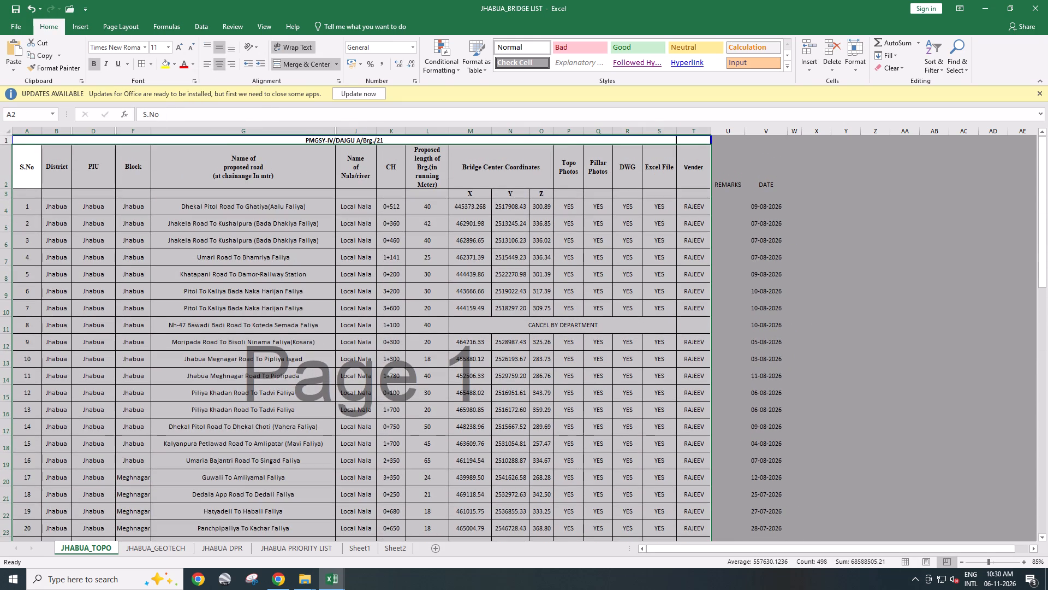
pyautogui.press('h')
pyautogui.write('bt')
pyautogui.click(618, 485)
# Extend the merged, centred BATCH-II Jhabua title in row 30 across the Vender column and give it a thick outside border.
pyautogui.scroll(1, 522, 377)
pyautogui.scroll(-7, 522, 377)
pyautogui.scroll(-1, 287, 304)
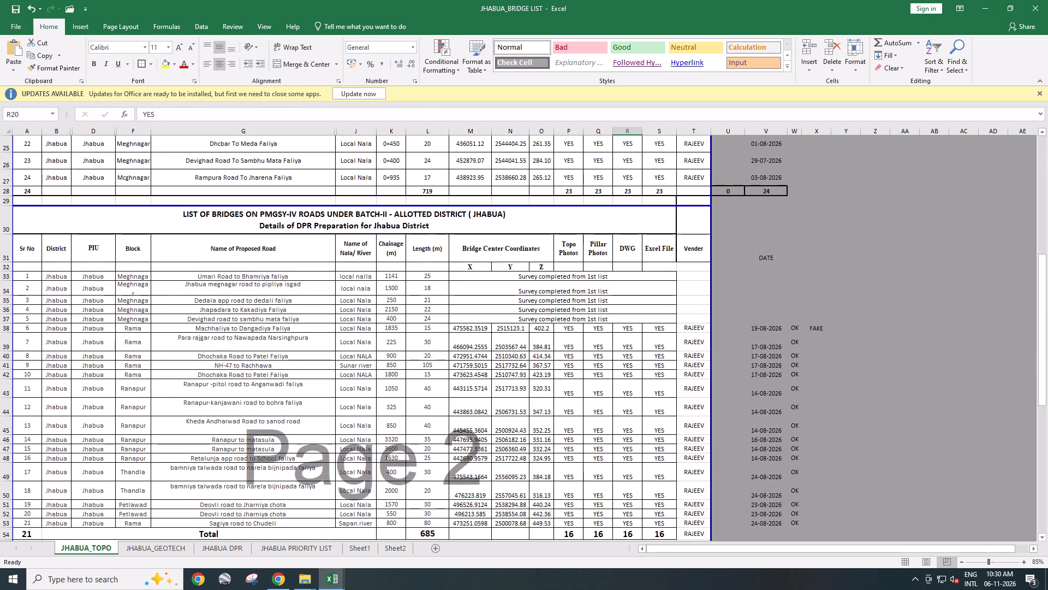
pyautogui.moveTo(20, 223); pyautogui.dragTo(698, 225)
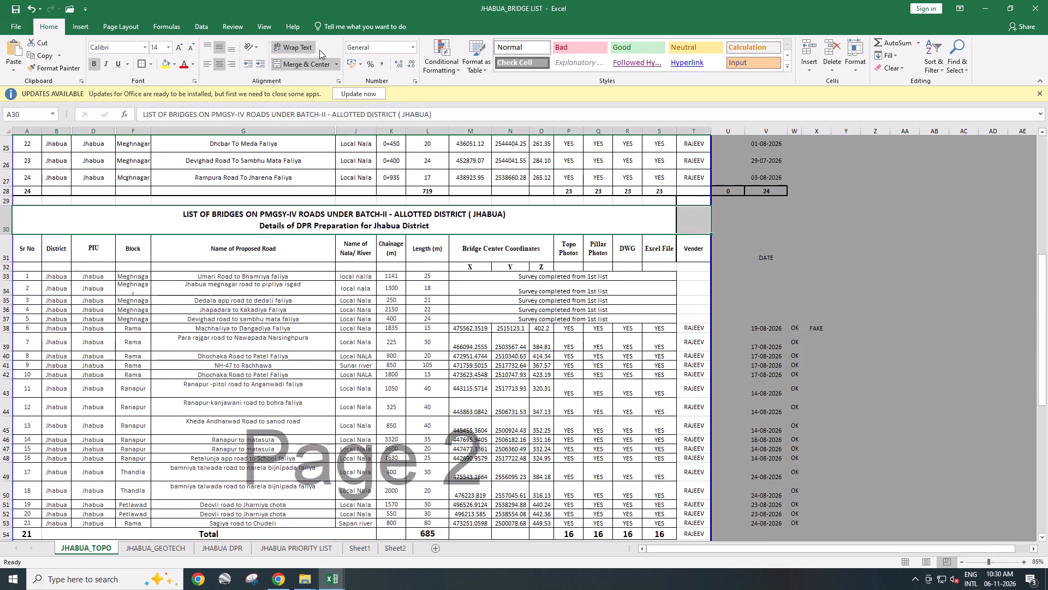
pyautogui.doubleClick(302, 67)
pyautogui.click(414, 265)
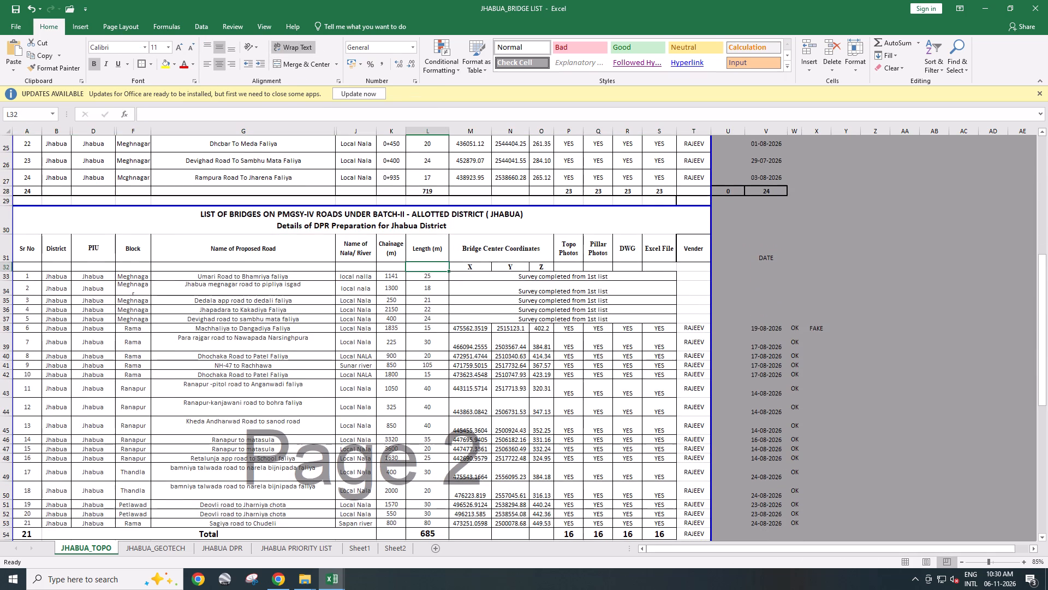
pyautogui.click(59, 223)
pyautogui.press('h')
pyautogui.press('b')
pyautogui.press('t')
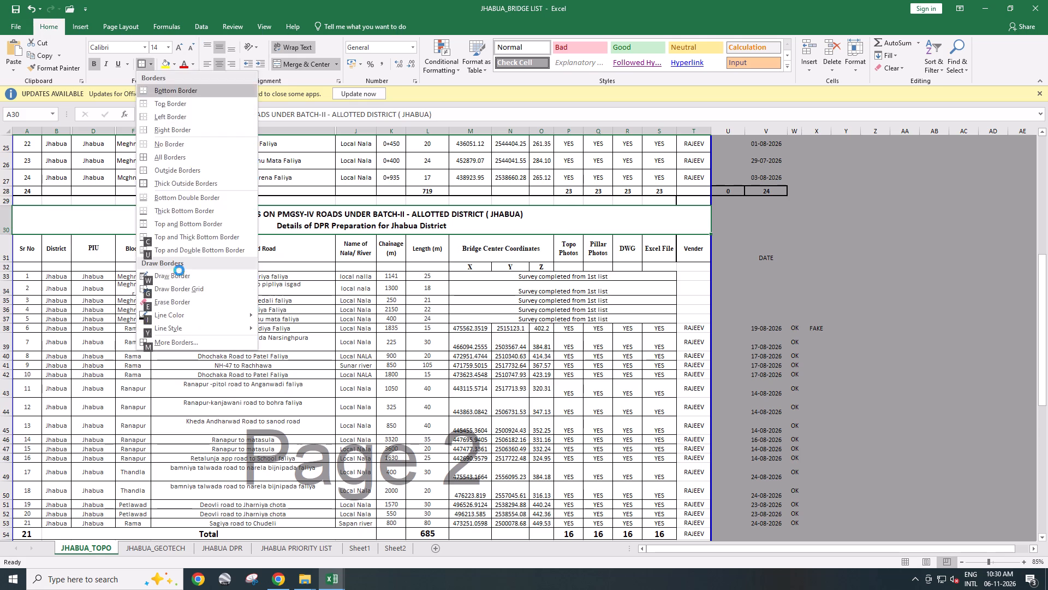
pyautogui.click(225, 308)
# Apply all borders and a thick outside border to the BATCH-II Jhabua table, rows 31 to 54, including the Vender column.
pyautogui.moveTo(17, 250); pyautogui.dragTo(671, 400)
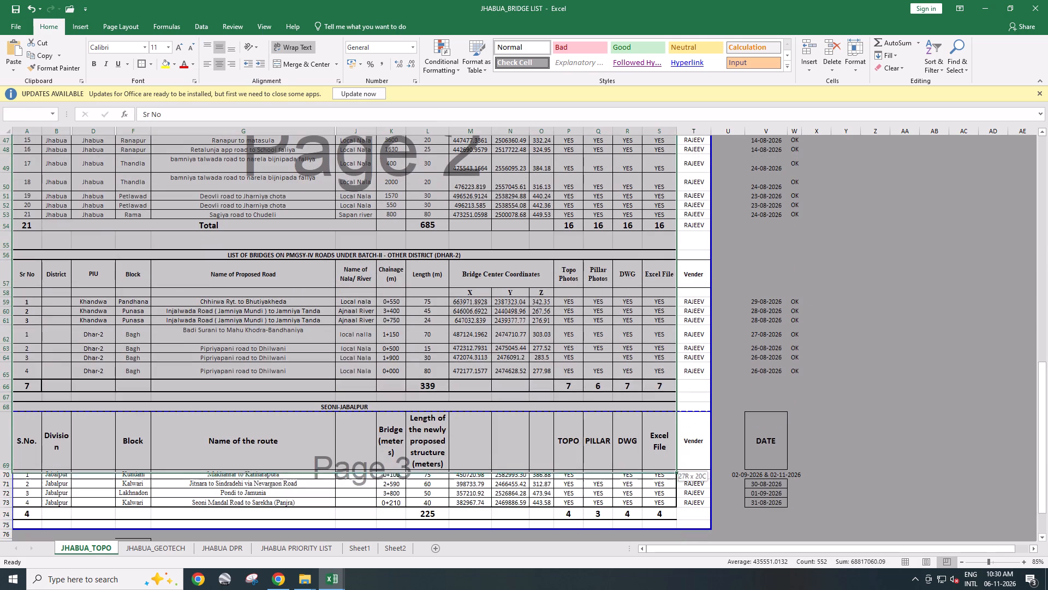
pyautogui.moveTo(671, 400); pyautogui.dragTo(697, 227)
pyautogui.press('h')
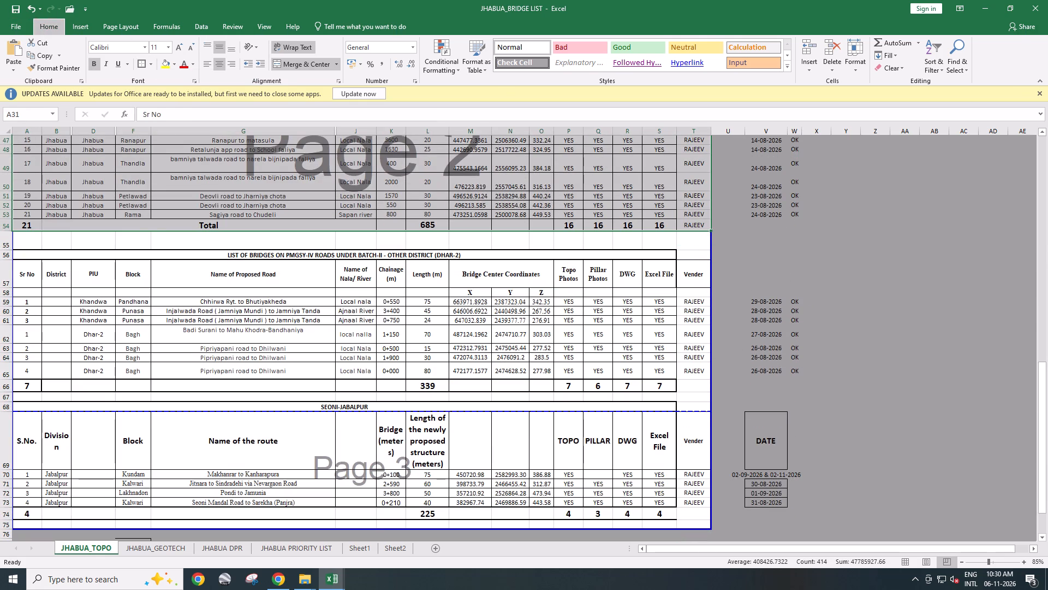
pyautogui.press('b')
pyautogui.press('a')
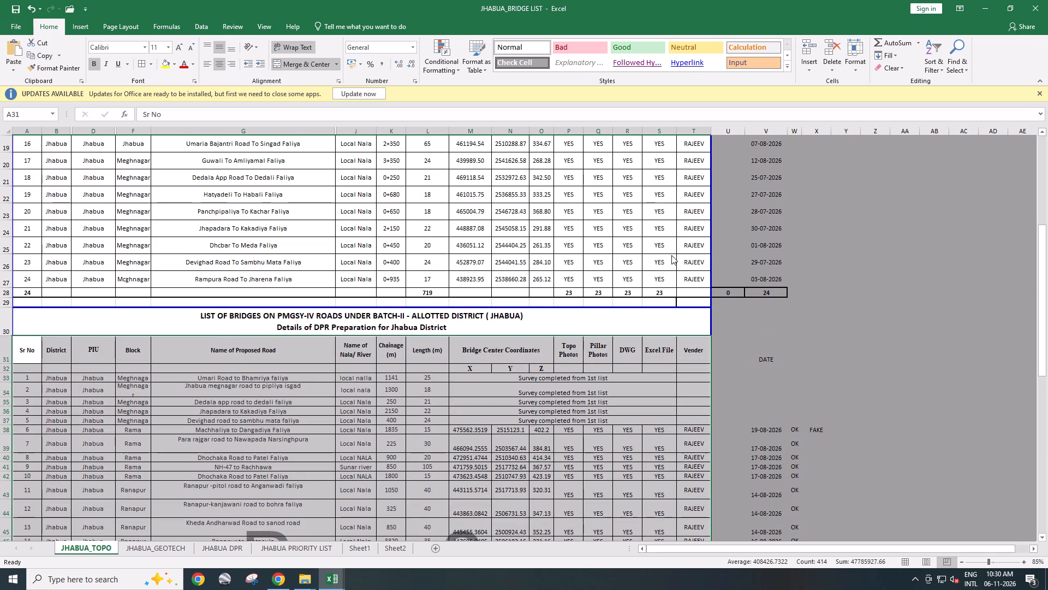
pyautogui.press('g')
pyautogui.press('Escape')
pyautogui.press('h')
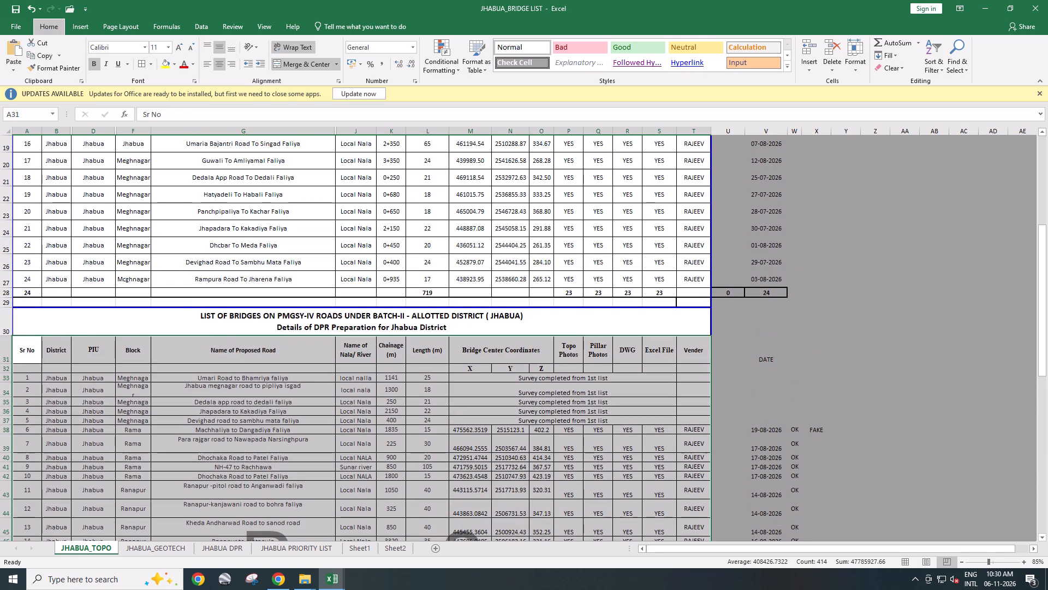
pyautogui.press('b')
pyautogui.press('t')
pyautogui.click(561, 423)
pyautogui.scroll(-5, 495, 465)
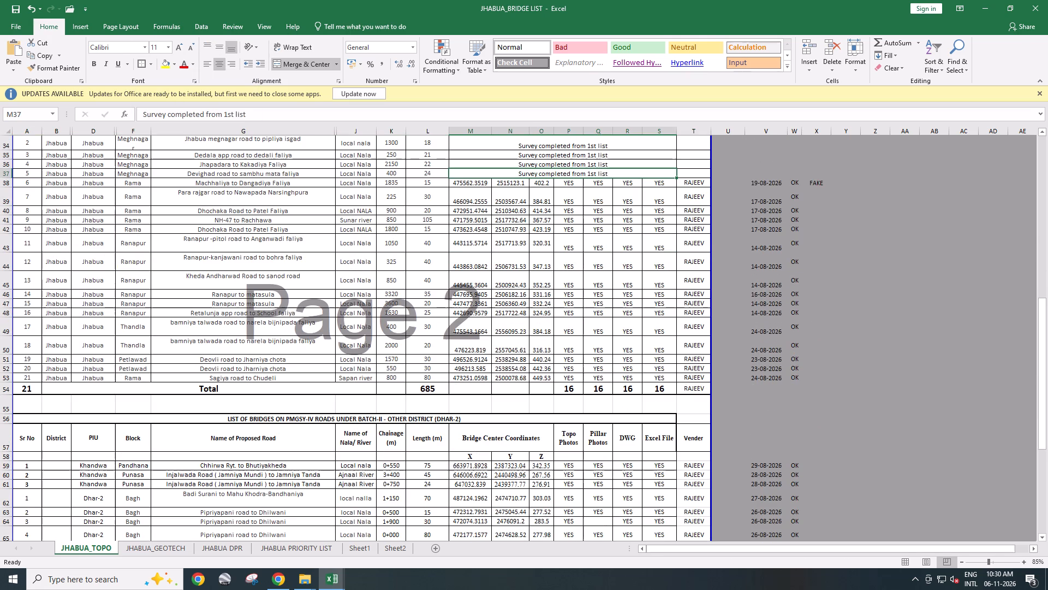
# Repeat the thick outside border on the BATCH-II Jhabua Total row through the Vender column and save the workbook.
pyautogui.moveTo(30, 386); pyautogui.dragTo(683, 387)
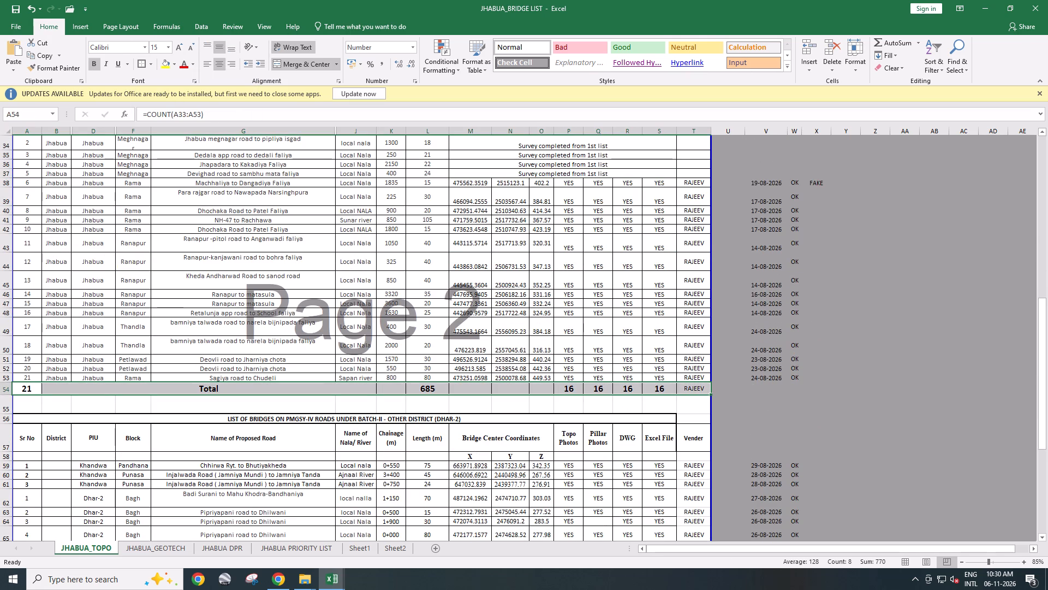
pyautogui.press('F4')
pyautogui.click(562, 442)
pyautogui.hotkey('ctrl', 's')
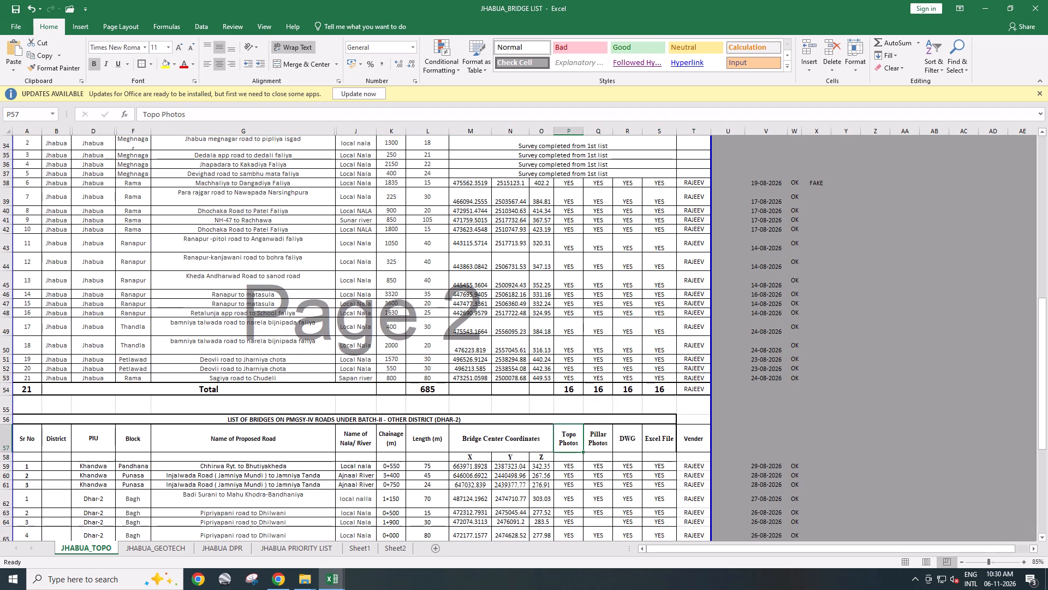
# Give the first table's total row 28 a thick outside border through Vender, set its font size to 14, and save.
pyautogui.scroll(6, 327, 445)
pyautogui.moveTo(32, 343); pyautogui.dragTo(695, 340)
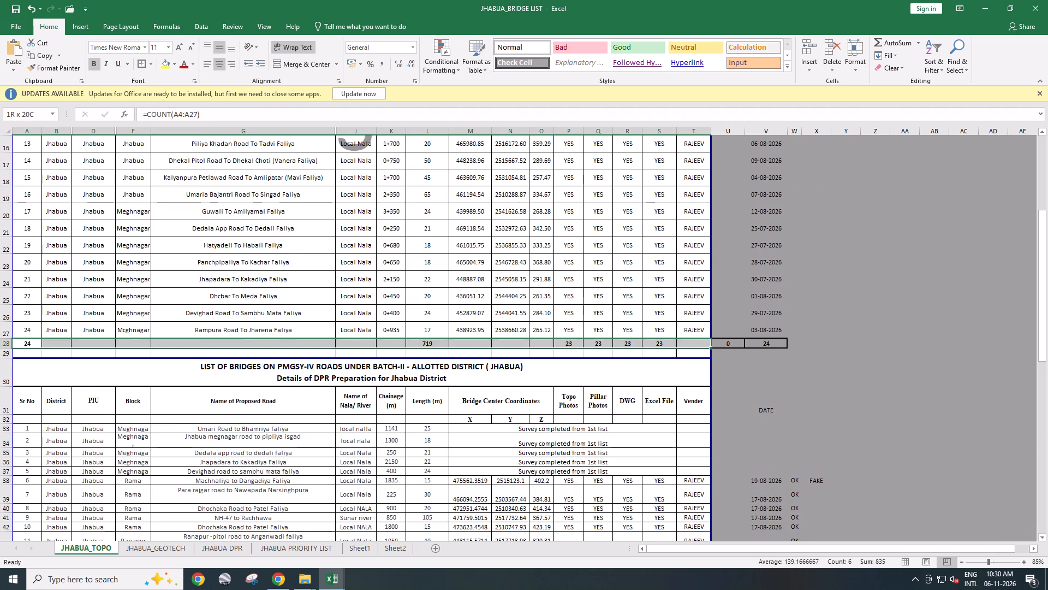
pyautogui.press('F4')
pyautogui.click(158, 48)
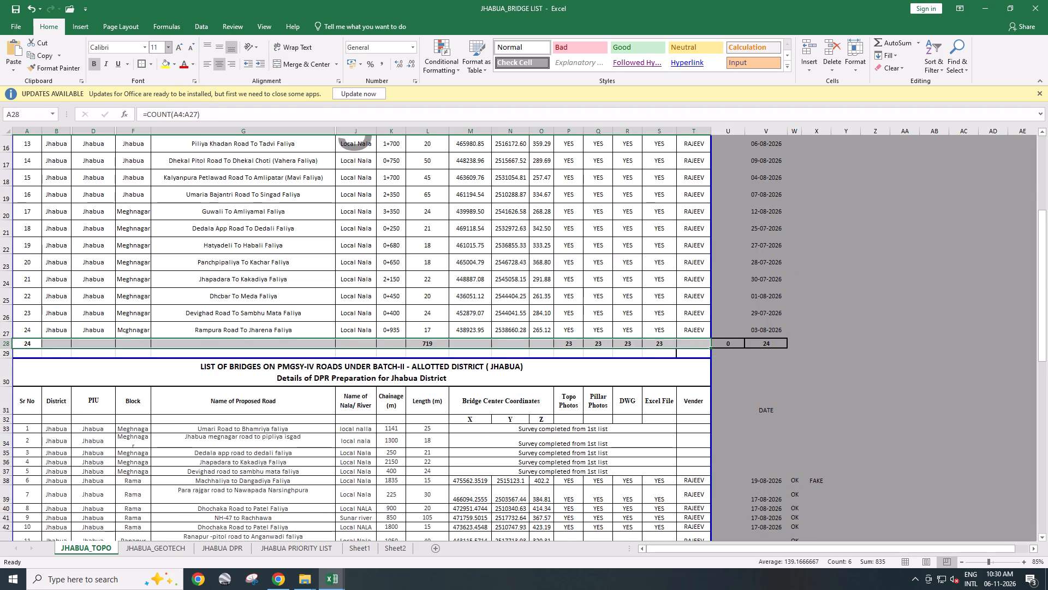
pyautogui.write('14')
pyautogui.press('Return')
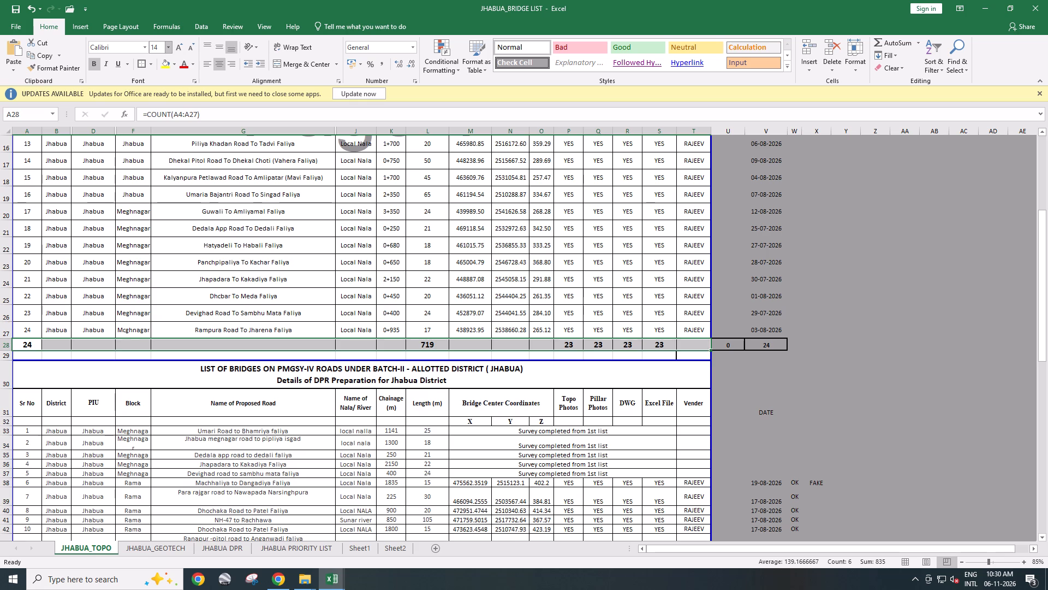
pyautogui.click(370, 444)
pyautogui.hotkey('ctrl', 's')
# Extend the merged, centred OTHER DISTRICT (DHAR-2) title across the Vender column and give it a thick outside border.
pyautogui.scroll(-10, 603, 456)
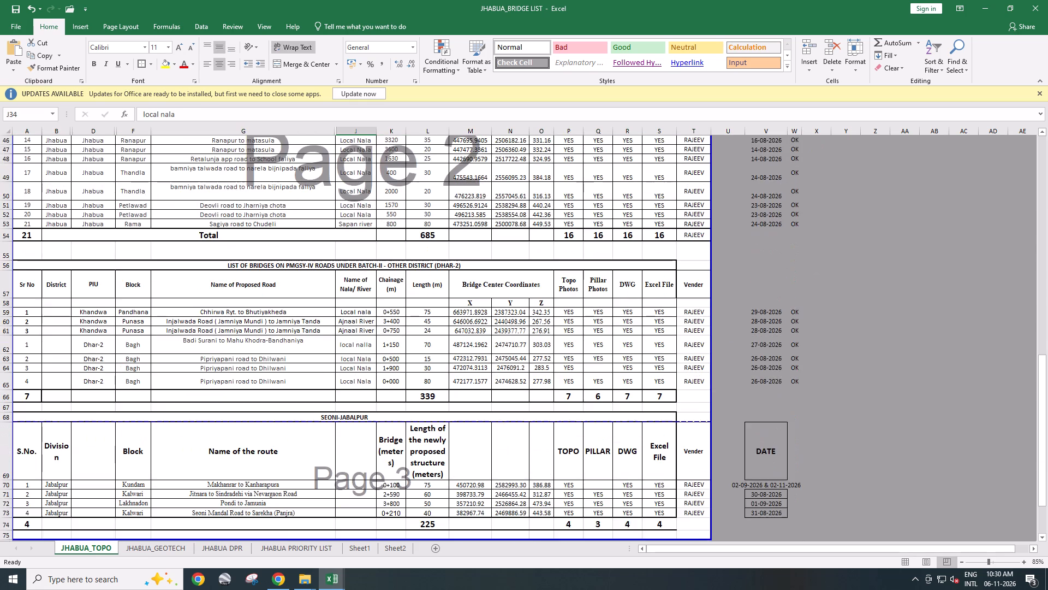
pyautogui.scroll(-1, 604, 454)
pyautogui.click(387, 234)
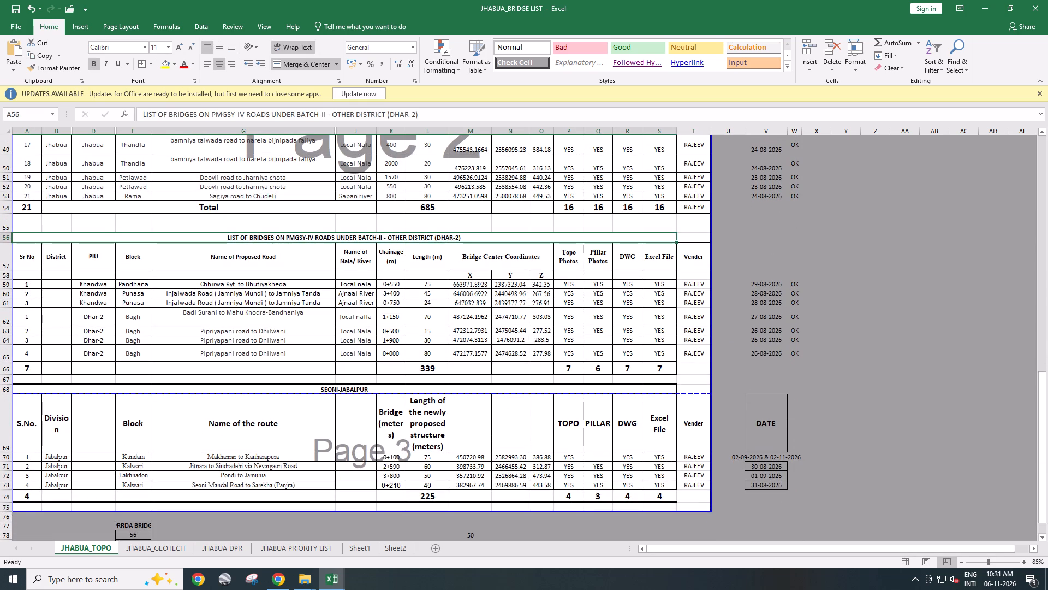
pyautogui.moveTo(416, 237); pyautogui.dragTo(690, 235)
pyautogui.doubleClick(290, 64)
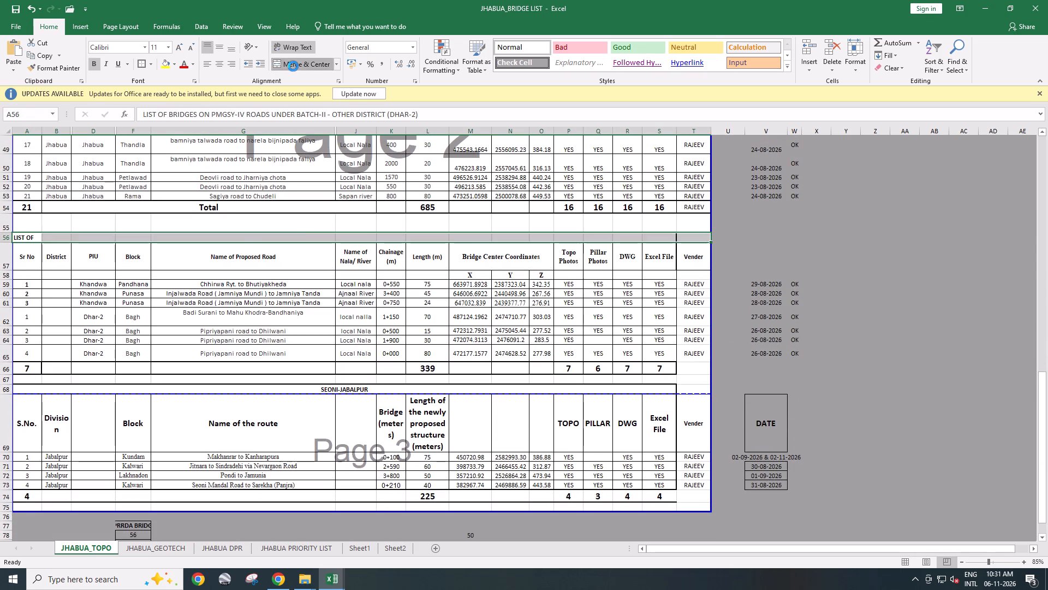
pyautogui.click(481, 340)
pyautogui.click(502, 234)
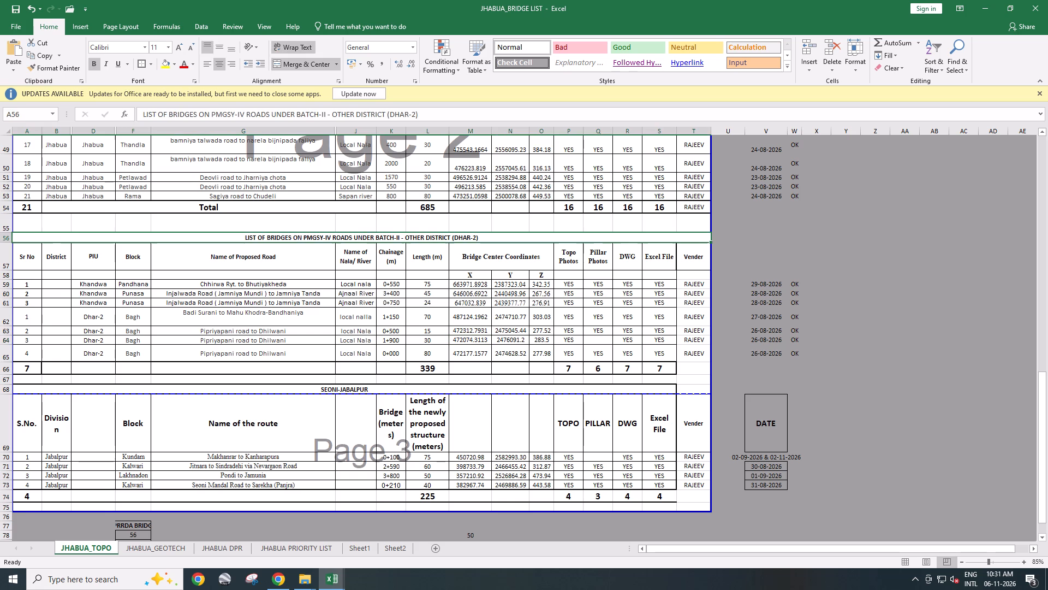
pyautogui.write('hb')
pyautogui.press('t')
pyautogui.click(542, 321)
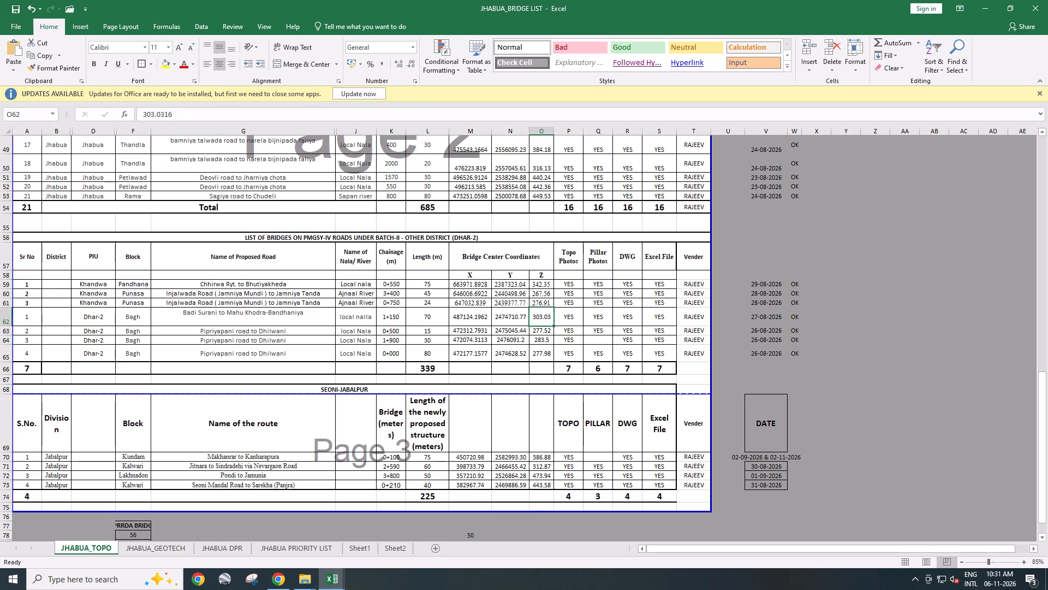
# Apply a thick outside border to the DHAR-2 table's header and bridge rows, rows 57 to 65, through the Vender column.
pyautogui.moveTo(25, 262); pyautogui.dragTo(694, 357)
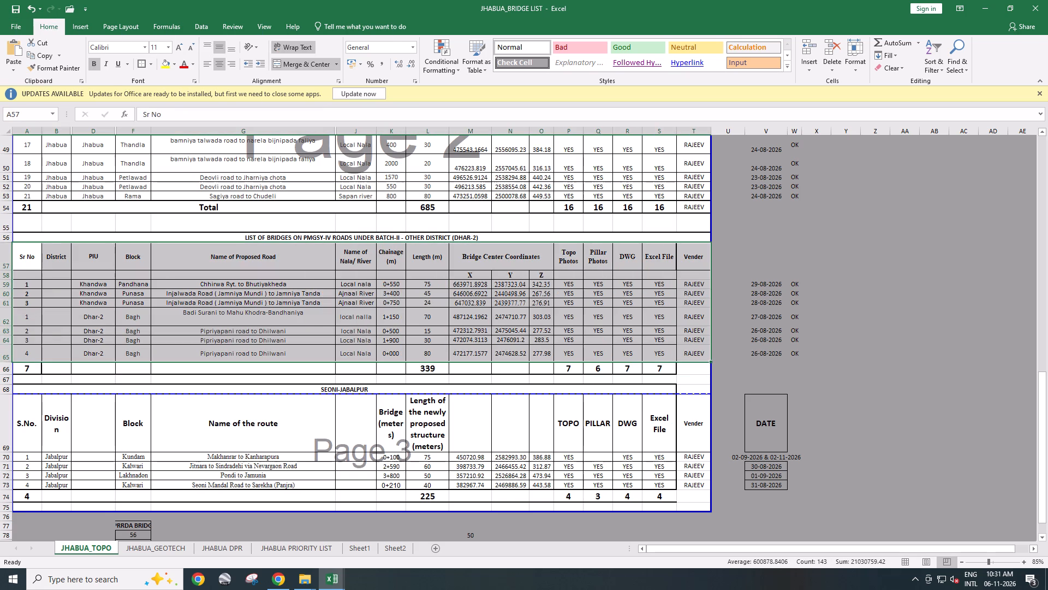
pyautogui.write('hb')
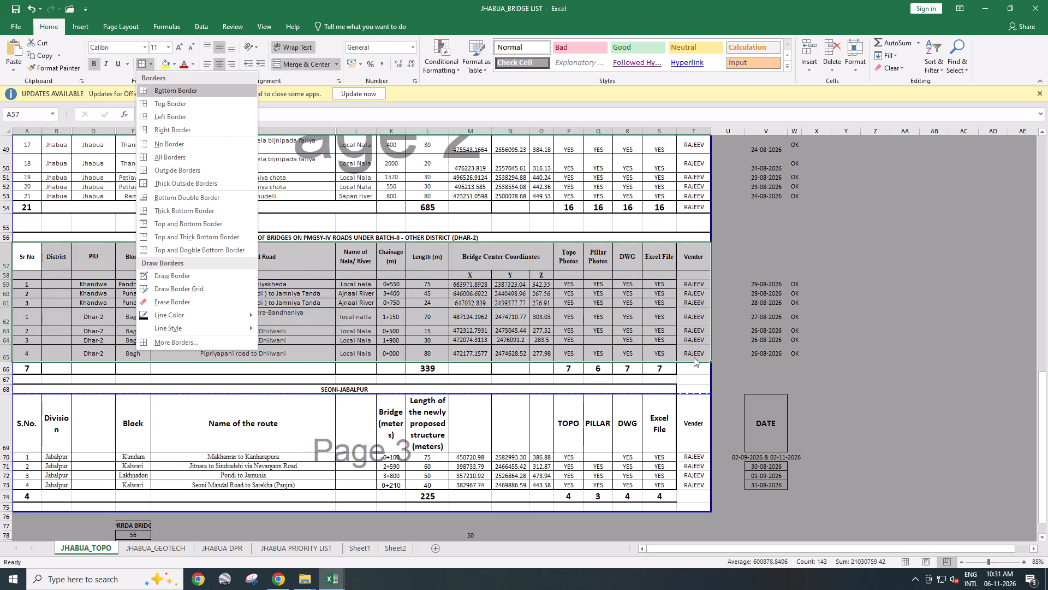
pyautogui.press('t')
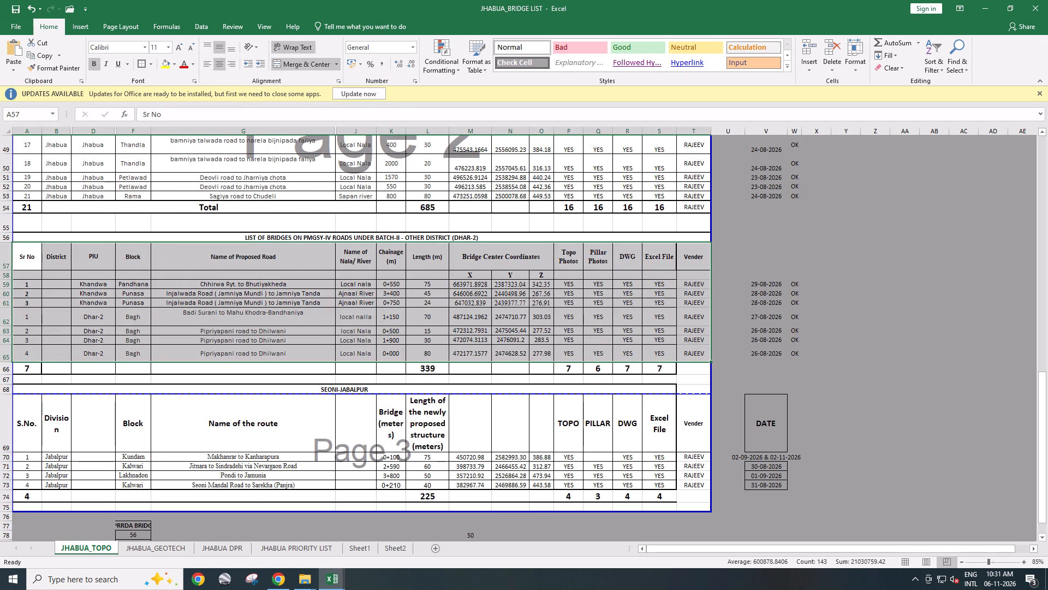
# Apply all borders plus a thick outside border to the DHAR-2 table's header and bridge rows, rows 57 to 65, through Vender.
pyautogui.write('hbahbt')
pyautogui.click(599, 339)
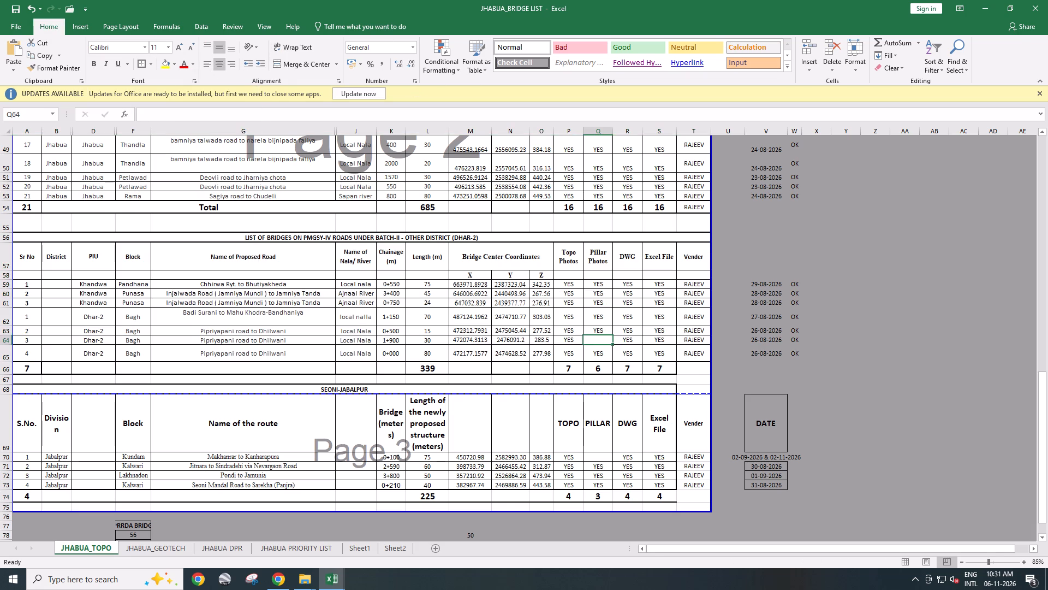
# Give the DHAR-2 table's total row 66 a thick outside border through the Vender column and save the workbook.
pyautogui.moveTo(20, 370); pyautogui.dragTo(672, 381)
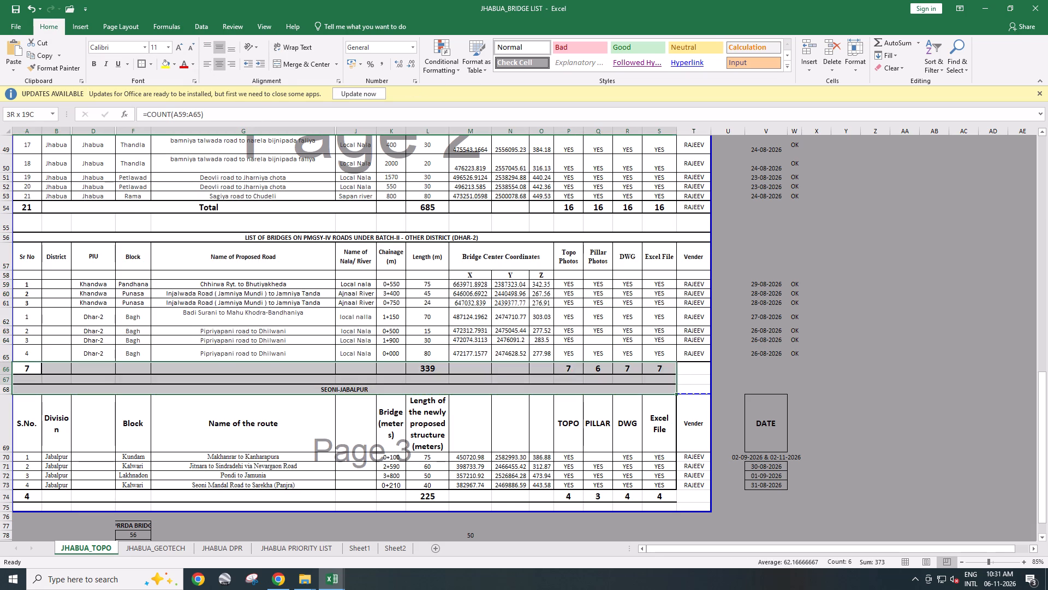
pyautogui.moveTo(672, 381); pyautogui.dragTo(692, 367)
pyautogui.write('hbt')
pyautogui.click(646, 385)
pyautogui.hotkey('ctrl', 's')
pyautogui.click(560, 365)
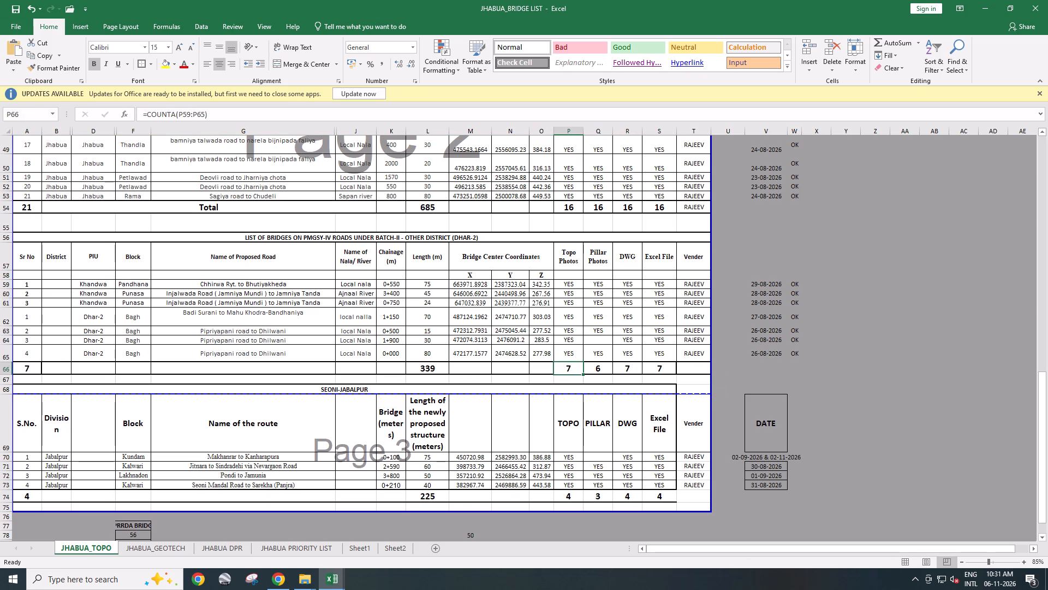
# Renumber the DHAR-2 table's Sr No column as a continuous 1 to 7 series in rows 59 to 65 and save.
pyautogui.click(34, 281)
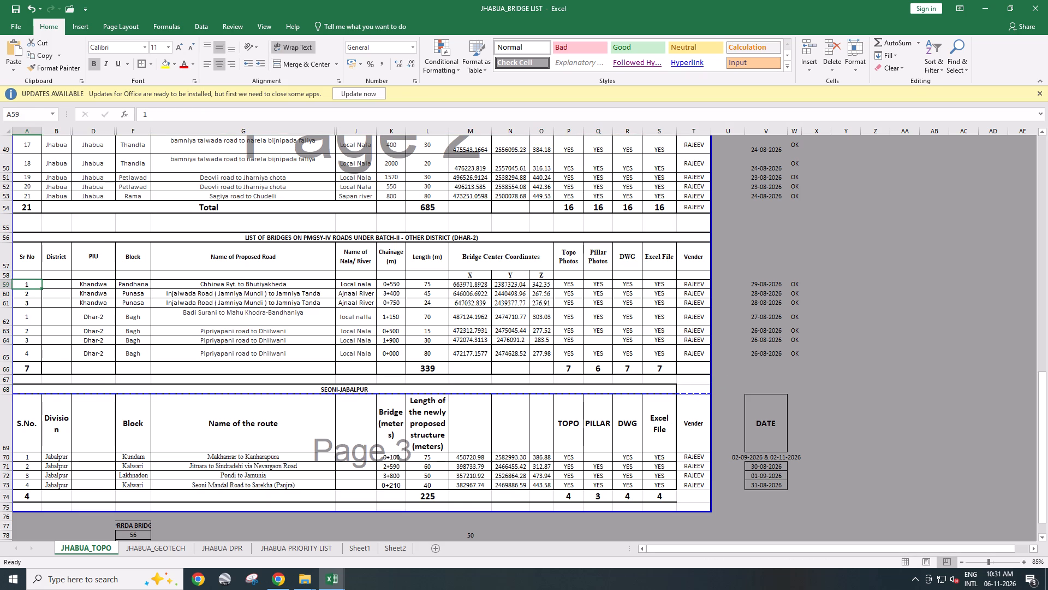
pyautogui.moveTo(31, 286); pyautogui.dragTo(31, 292)
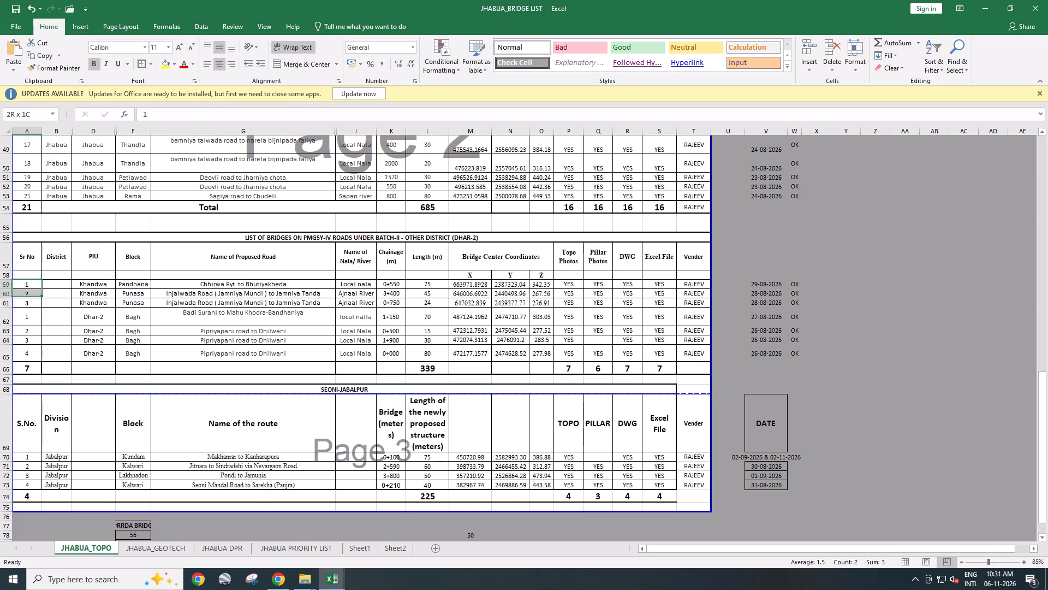
pyautogui.moveTo(31, 292); pyautogui.dragTo(31, 294)
pyautogui.moveTo(42, 299); pyautogui.dragTo(36, 361)
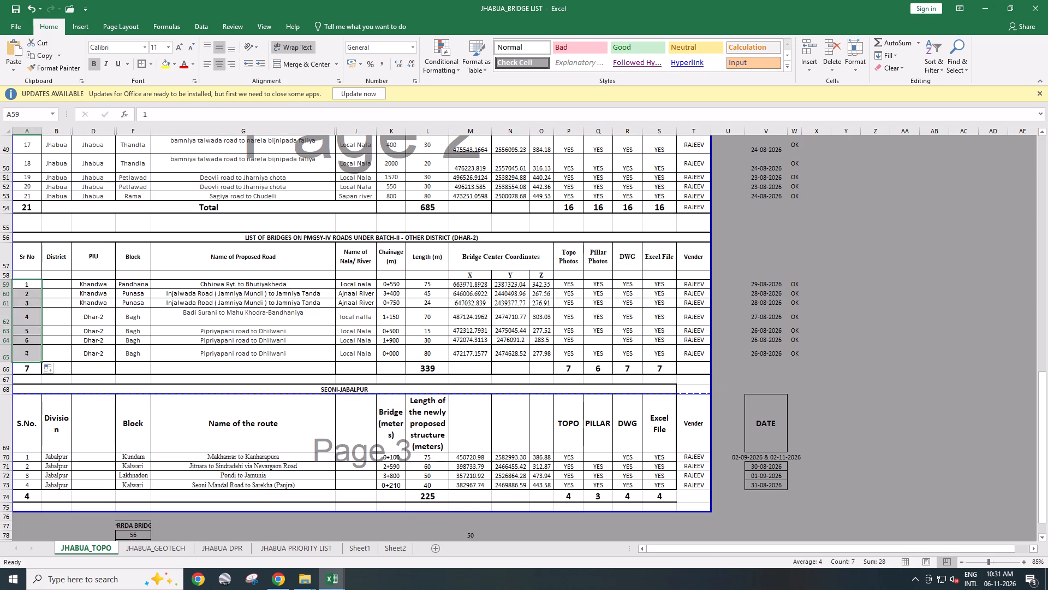
pyautogui.hotkey('ctrl', 's')
pyautogui.click(61, 335)
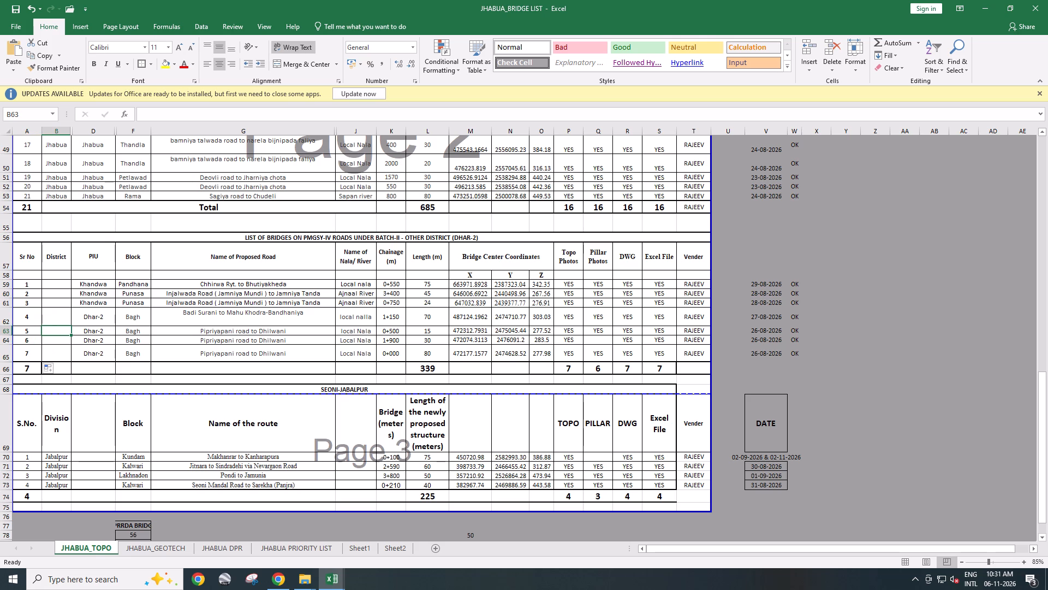
# Extend the merged, centred SEONI-JABALPUR title in row 68 across the Vender column and give it a thick outside border.
pyautogui.click(456, 452)
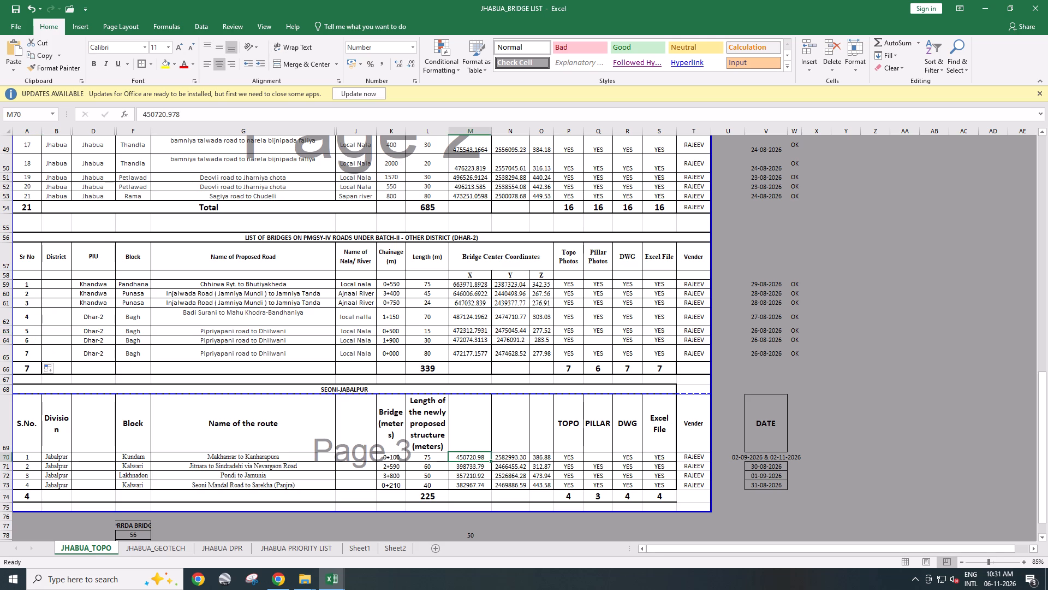
pyautogui.click(116, 388)
pyautogui.moveTo(169, 388); pyautogui.dragTo(634, 396)
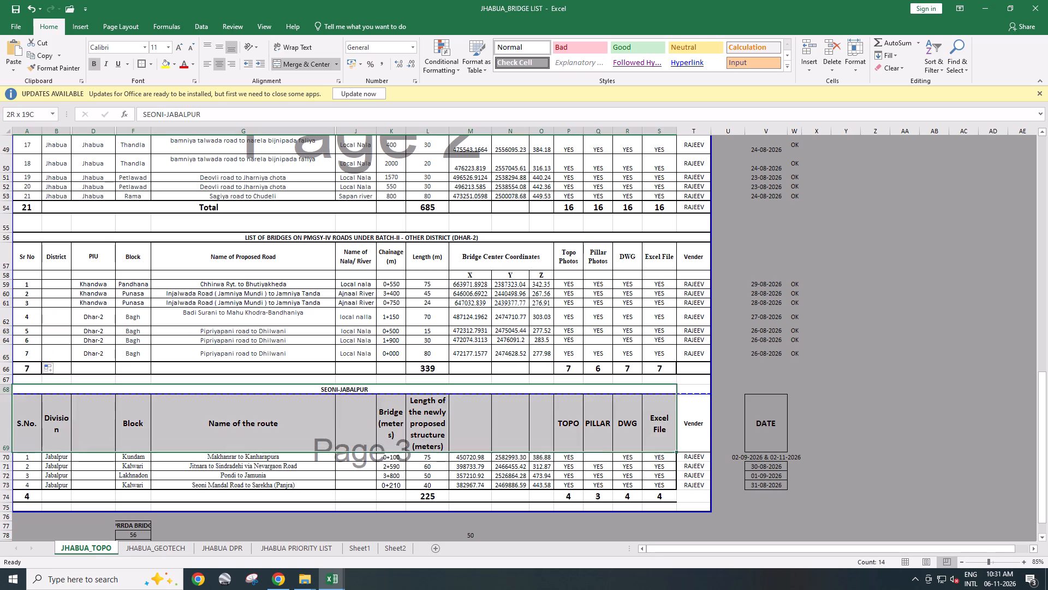
pyautogui.moveTo(634, 396); pyautogui.dragTo(691, 388)
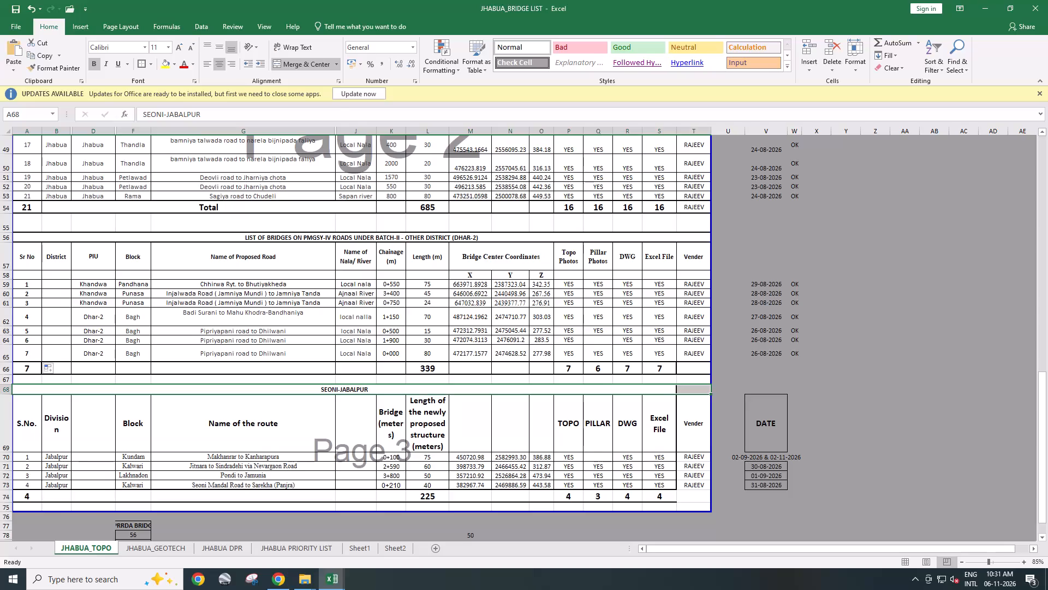
pyautogui.doubleClick(293, 64)
pyautogui.press('h')
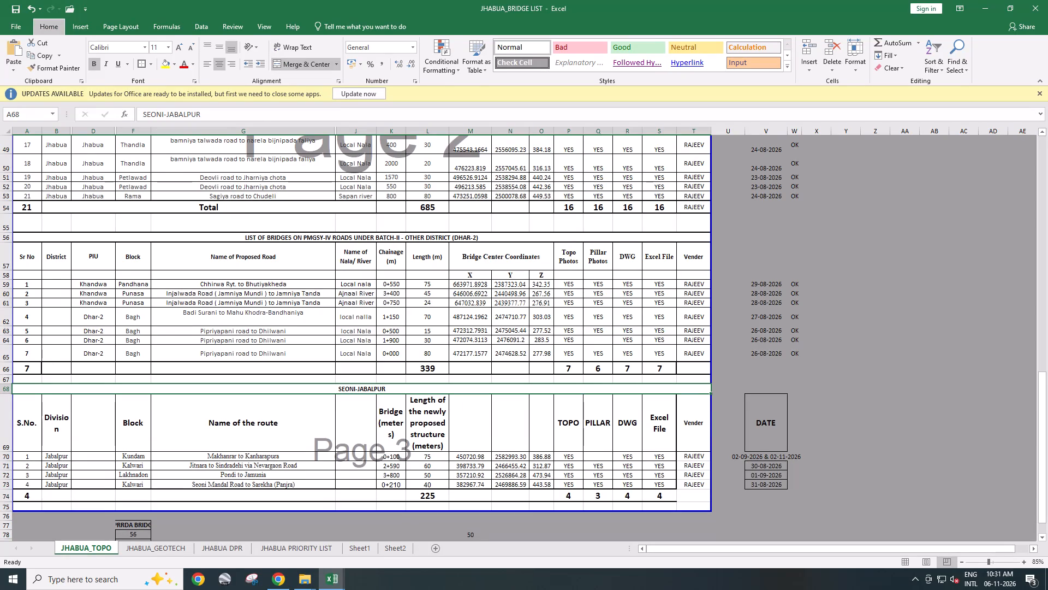
pyautogui.write('bt')
pyautogui.click(452, 449)
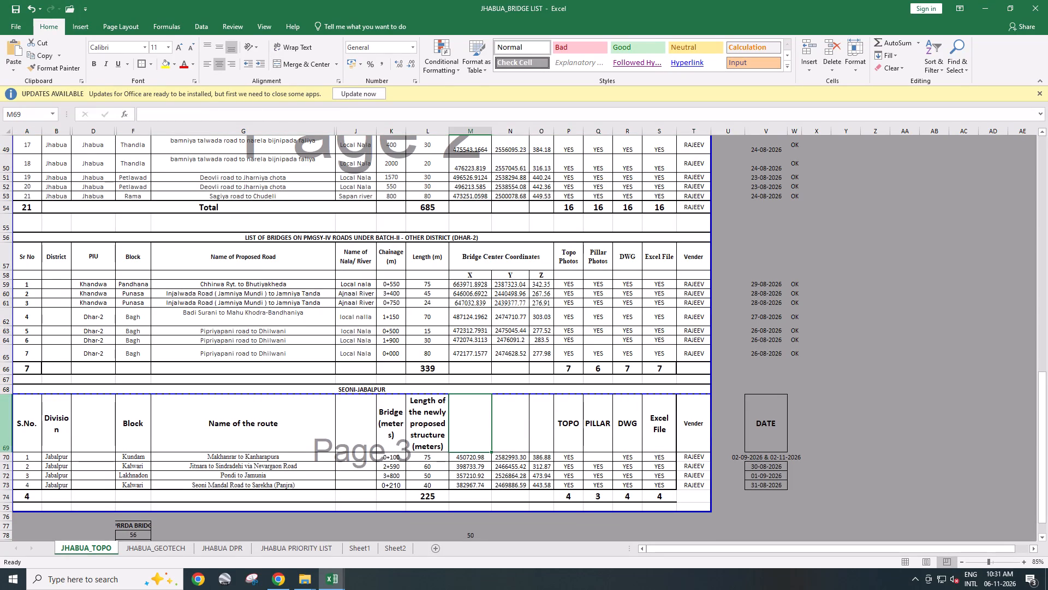
# Make the SEONI-JABALPUR title row taller, set its font size to 14, align it vertically to the middle, and save.
pyautogui.moveTo(10, 393); pyautogui.dragTo(9, 400)
pyautogui.click(307, 395)
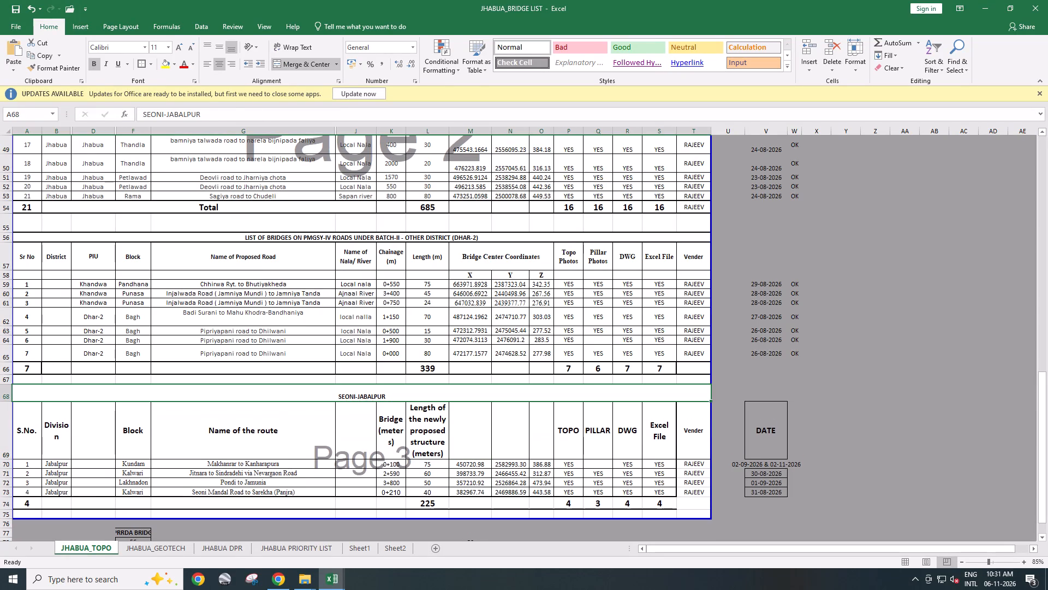
pyautogui.click(161, 43)
pyautogui.write('14')
pyautogui.press('Return')
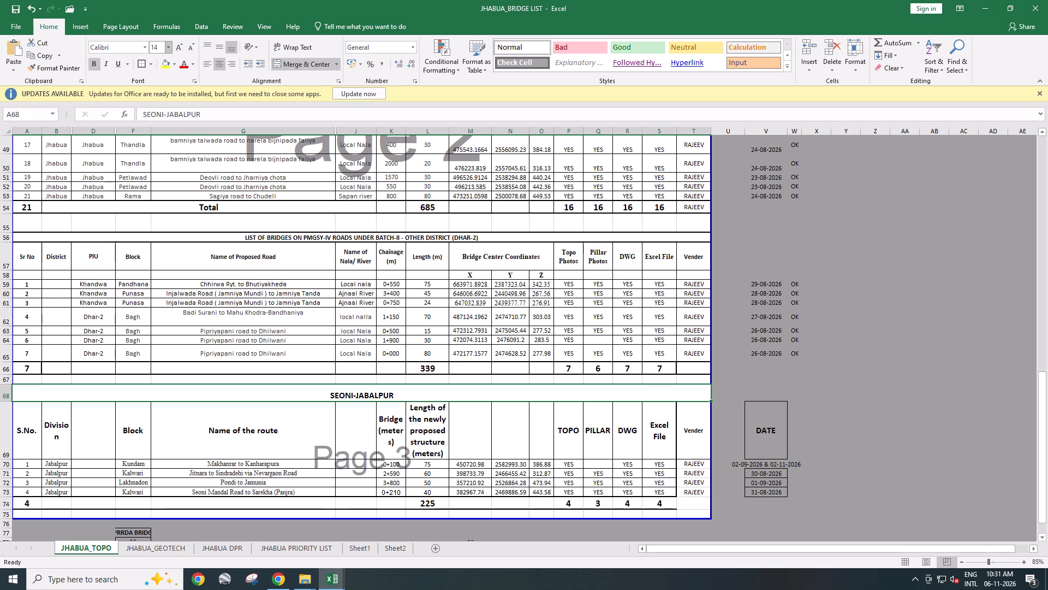
pyautogui.click(220, 46)
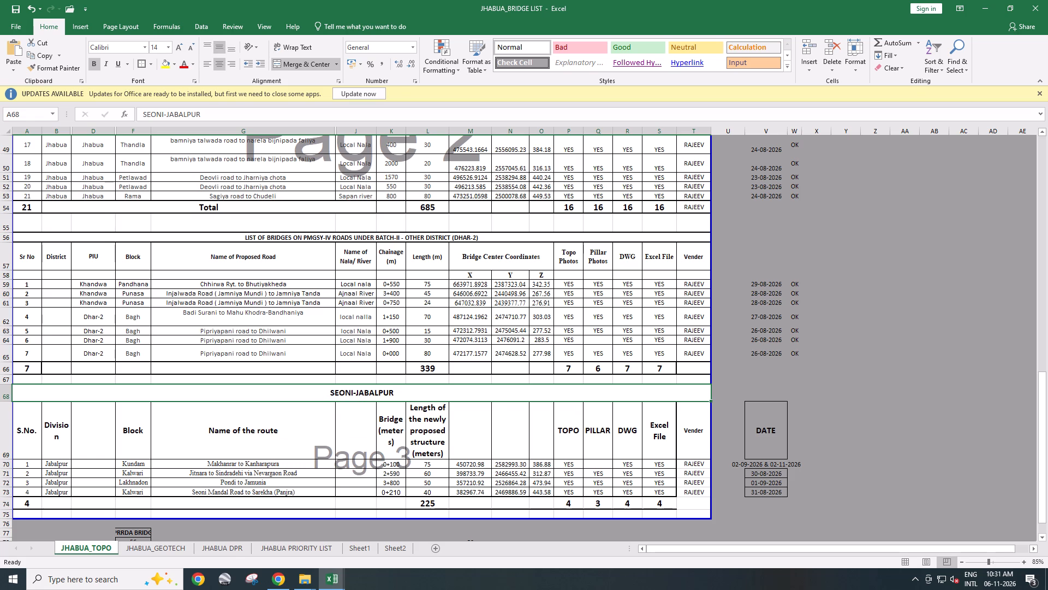
pyautogui.hotkey('ctrl', 's')
# Set the OTHER DISTRICT (DHAR-2) title in row 56 to font size 14, make its row taller, and save.
pyautogui.click(411, 240)
pyautogui.click(156, 46)
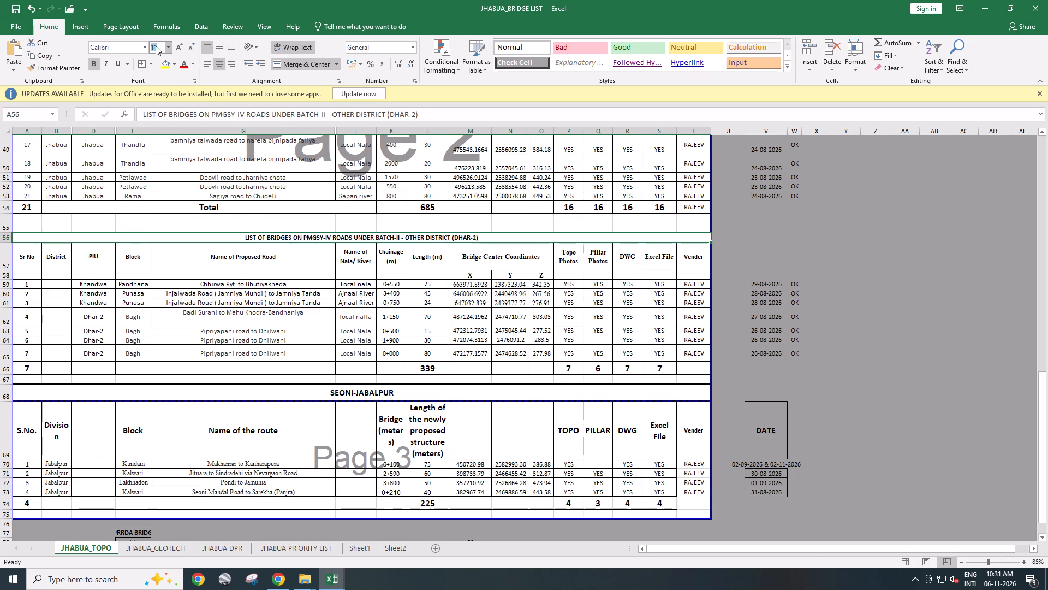
pyautogui.write('14')
pyautogui.press('Return')
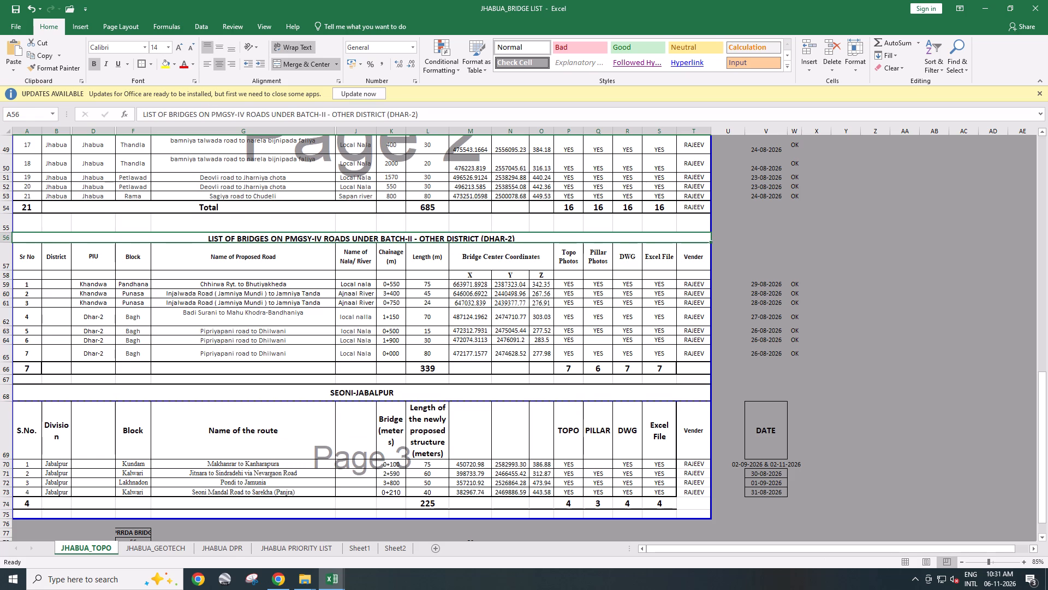
pyautogui.moveTo(6, 241); pyautogui.dragTo(5, 246)
pyautogui.hotkey('ctrl', 's')
# Move the page break above row 68 so the SEONI-JABALPUR title starts page 3 together with its table.
pyautogui.scroll(-1, 290, 346)
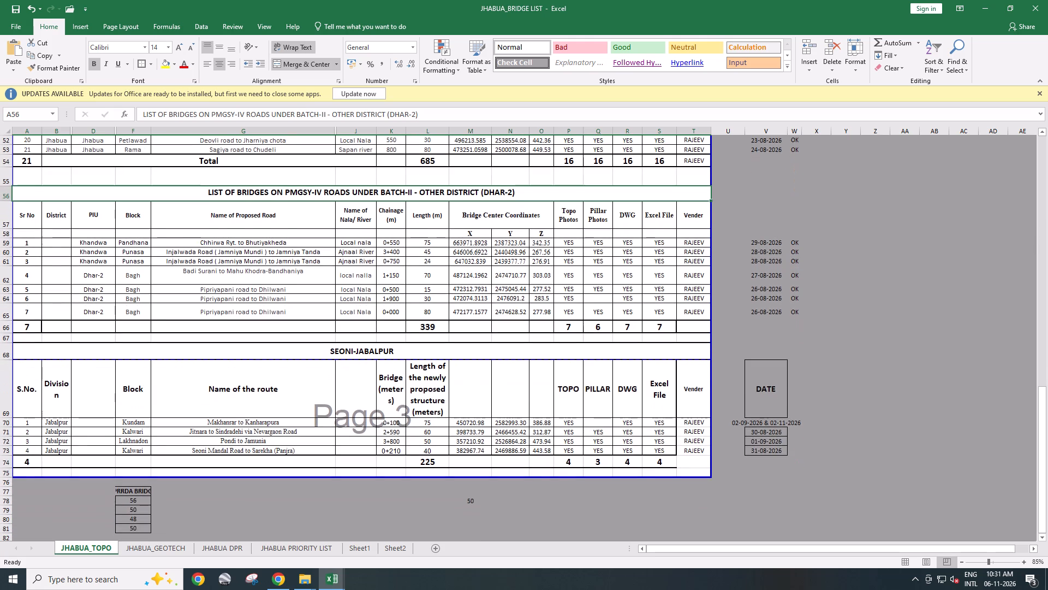
pyautogui.moveTo(400, 359); pyautogui.dragTo(402, 341)
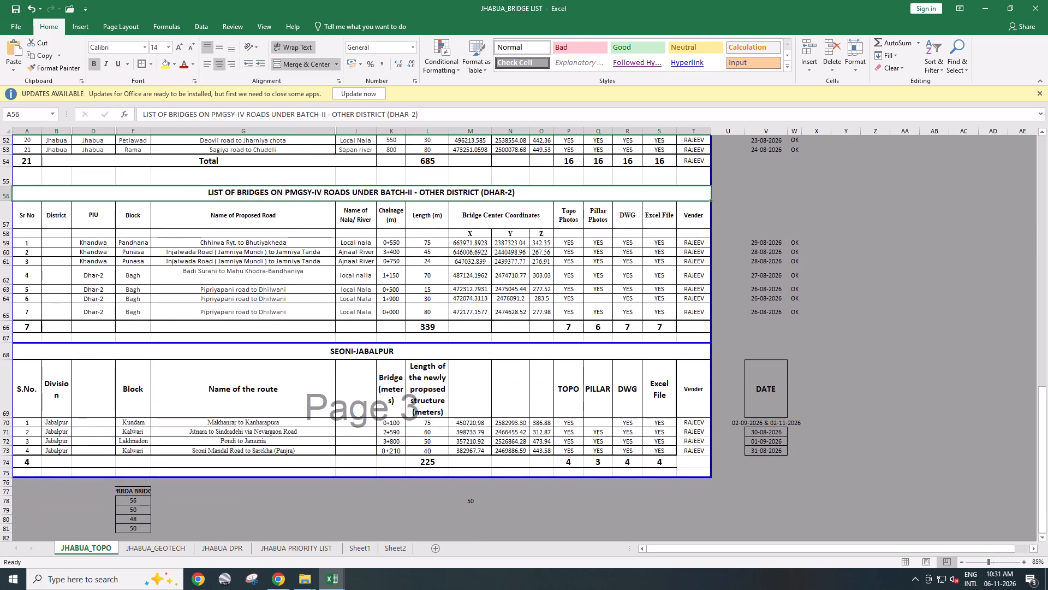
pyautogui.click(410, 433)
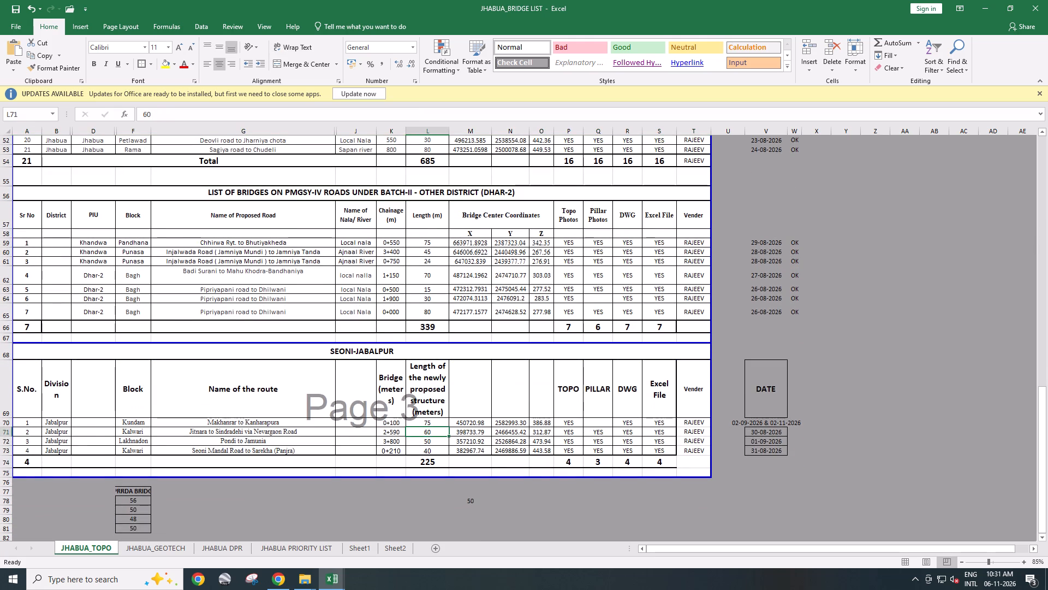
# Apply all borders plus a thick outside border to the SEONI-JABALPUR header and bridge rows, rows 69 to 73, through Vender.
pyautogui.moveTo(28, 388); pyautogui.dragTo(678, 447)
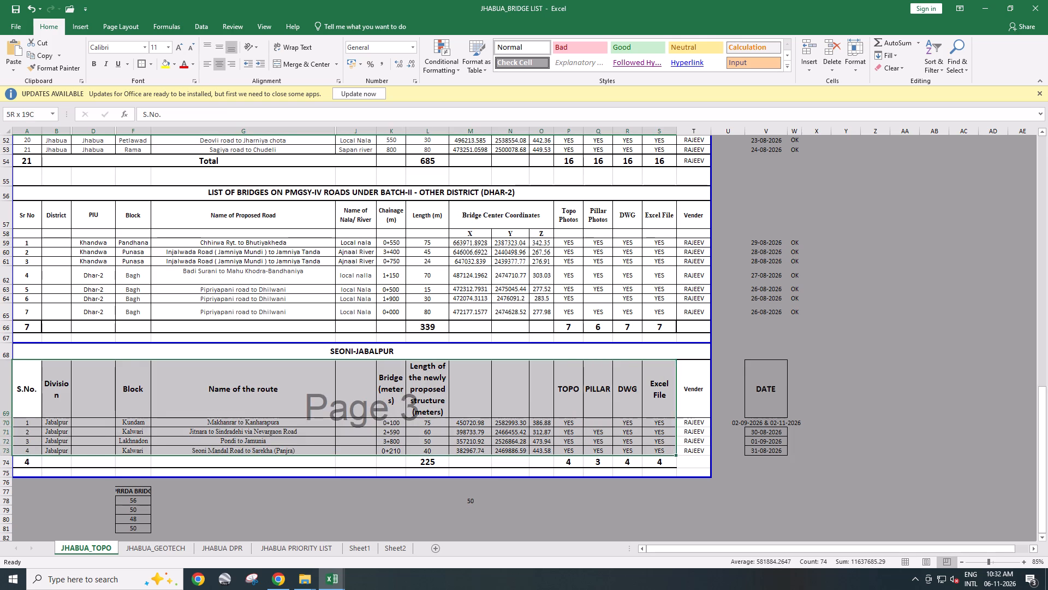
pyautogui.moveTo(678, 447); pyautogui.dragTo(690, 447)
pyautogui.write('hb')
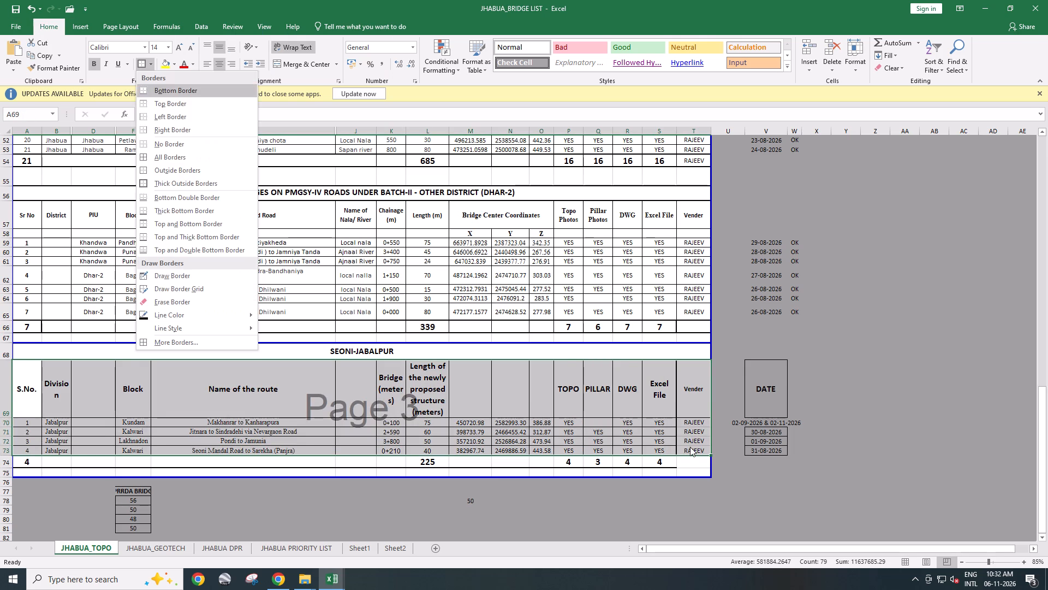
pyautogui.write('ahb')
pyautogui.press('t')
pyautogui.click(478, 420)
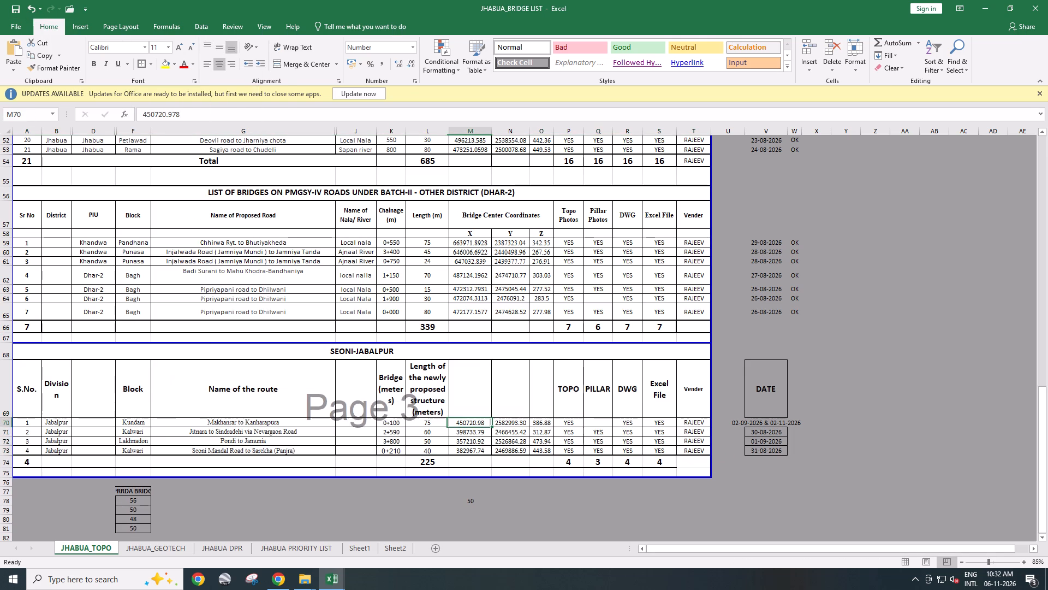
# Apply all borders plus a thick outside border to the SEONI-JABALPUR total row 74 through the Vender column.
pyautogui.moveTo(25, 463); pyautogui.dragTo(697, 462)
pyautogui.write('hb')
pyautogui.press('a')
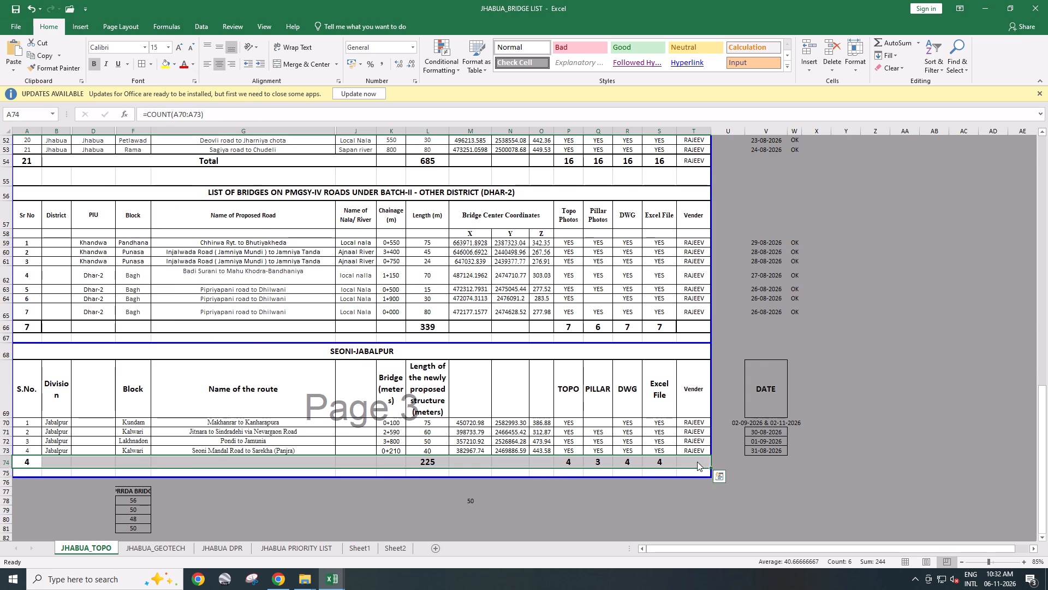
pyautogui.write('hb')
pyautogui.press('t')
pyautogui.click(432, 423)
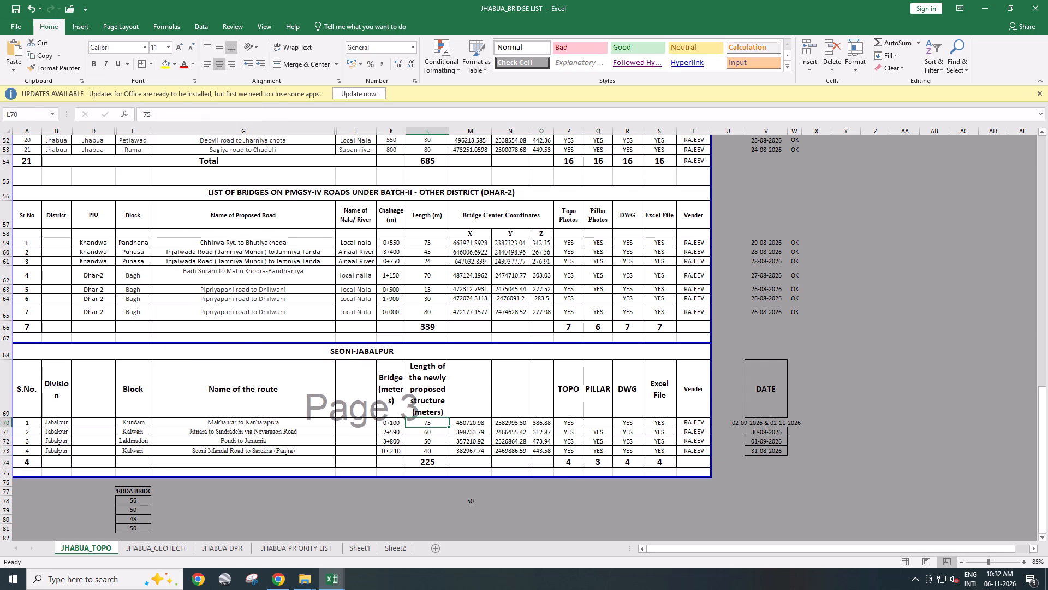
pyautogui.doubleClick(9, 417)
# Copy the Bridge Center Coordinates heading from the DHAR-2 table into the blank coordinate header cells of the SEONI-JABALPUR table.
pyautogui.click(499, 217)
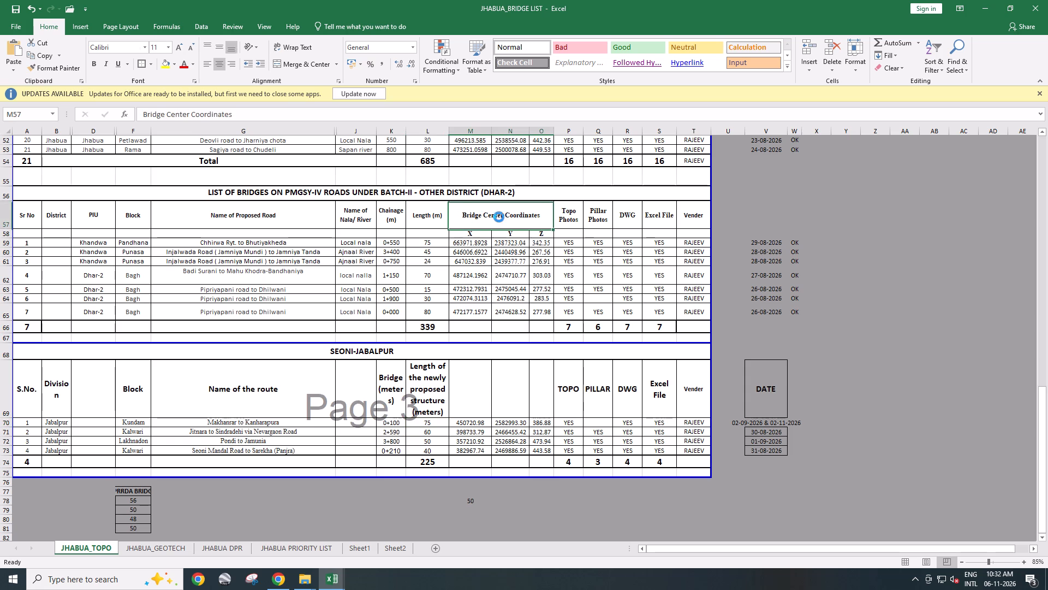
pyautogui.hotkey('ctrl', 'c')
pyautogui.click(478, 379)
pyautogui.hotkey('ctrl', 'v')
pyautogui.click(485, 392)
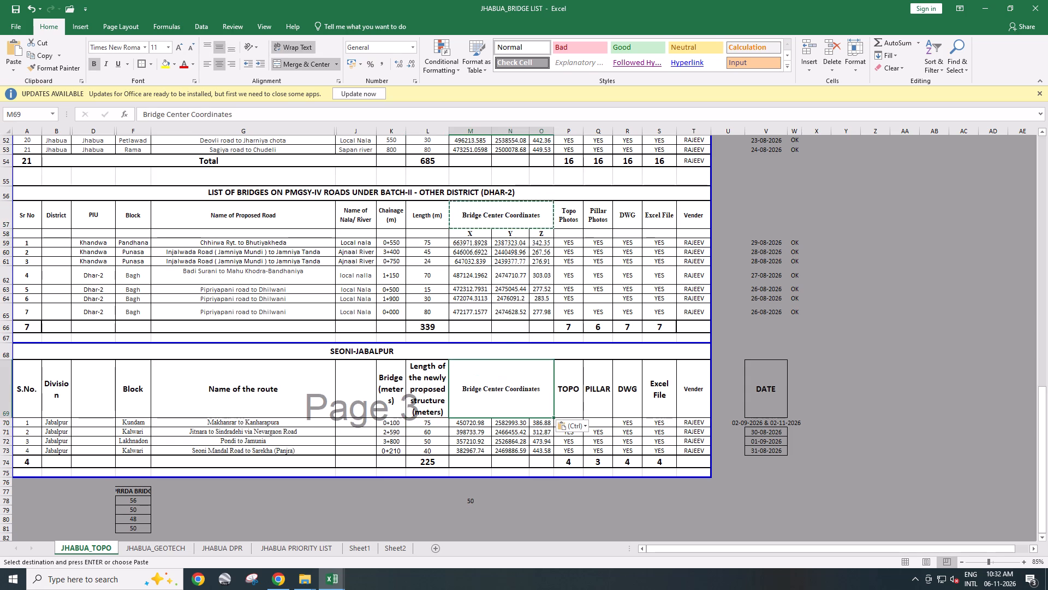
# Insert a row below the SEONI-JABALPUR header, copy the DHAR-2 table's X, Y, Z sub-headings into its coordinate columns, and save.
pyautogui.click(2, 424)
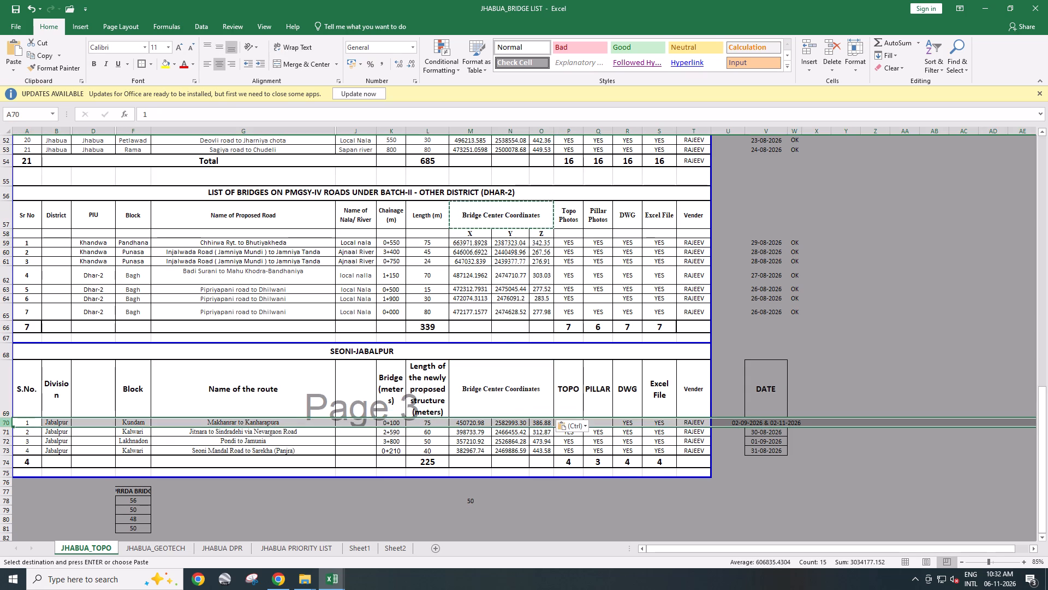
pyautogui.hotkey('ctrl', 'shift', '=')
pyautogui.click(505, 267)
pyautogui.moveTo(482, 233); pyautogui.dragTo(498, 233)
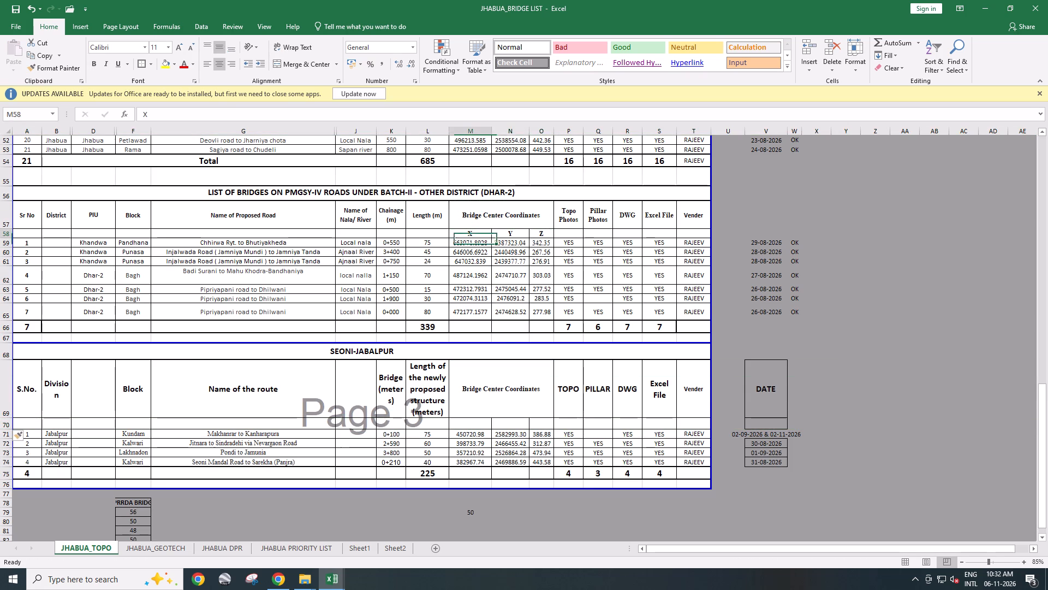
pyautogui.moveTo(498, 233); pyautogui.dragTo(538, 231)
pyautogui.hotkey('ctrl', 'c')
pyautogui.click(477, 419)
pyautogui.hotkey('ctrl', 'v')
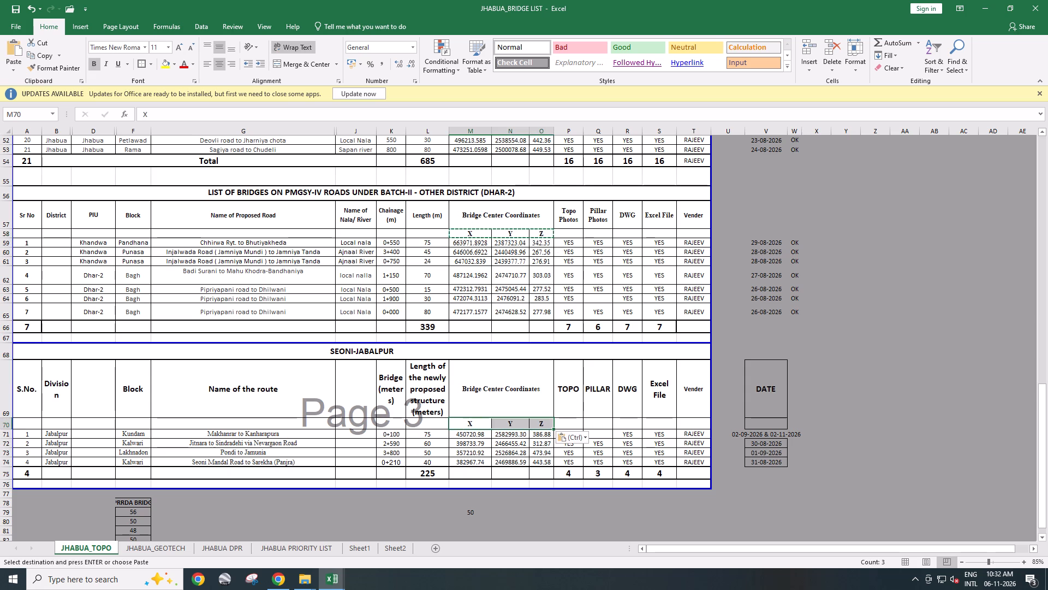
pyautogui.hotkey('ctrl', 's')
# Copy the DHAR-2 table's Sr No header formatting onto the whole SEONI-JABALPUR header row 69 through Vender and save.
pyautogui.click(495, 393)
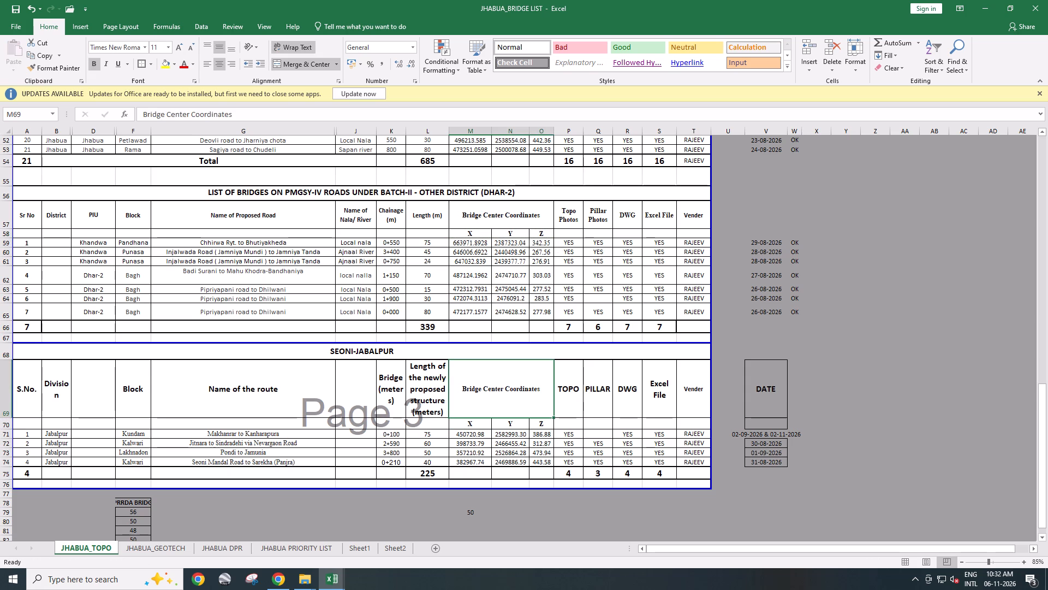
pyautogui.click(28, 217)
pyautogui.click(47, 67)
pyautogui.moveTo(22, 399); pyautogui.dragTo(697, 388)
pyautogui.hotkey('ctrl', 's')
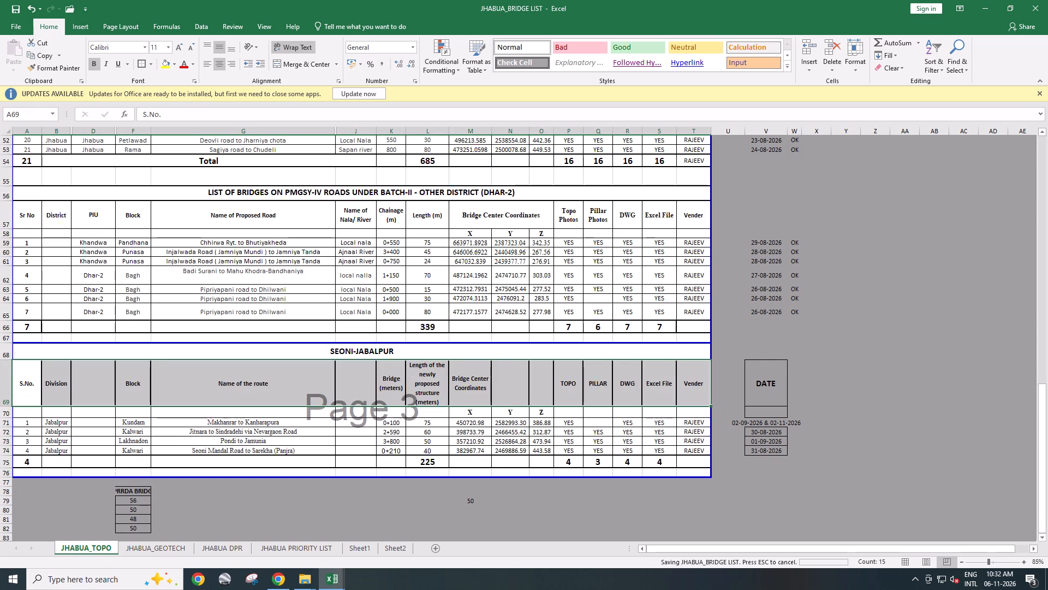
pyautogui.click(476, 392)
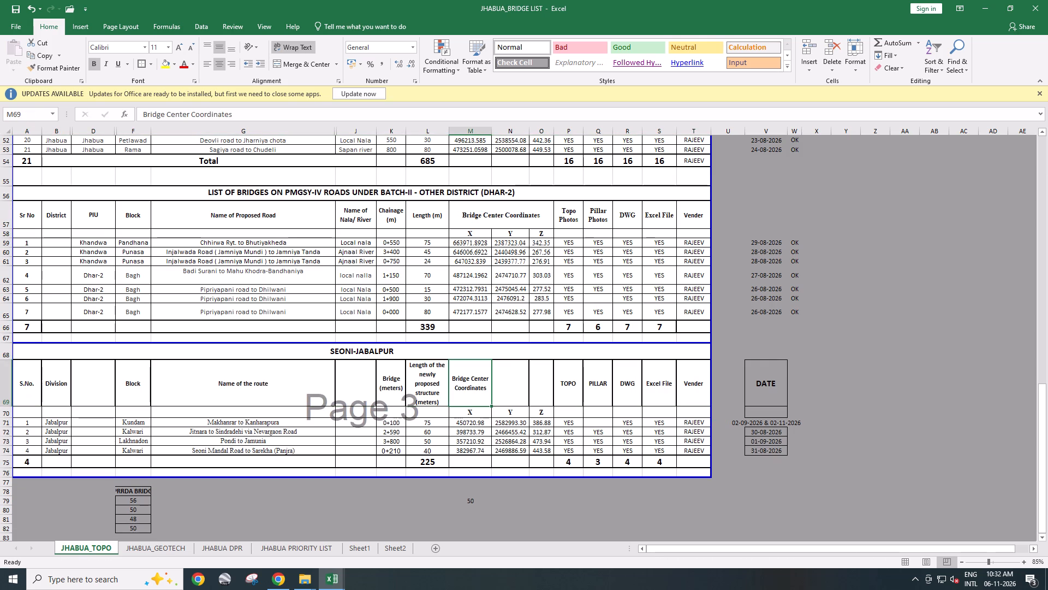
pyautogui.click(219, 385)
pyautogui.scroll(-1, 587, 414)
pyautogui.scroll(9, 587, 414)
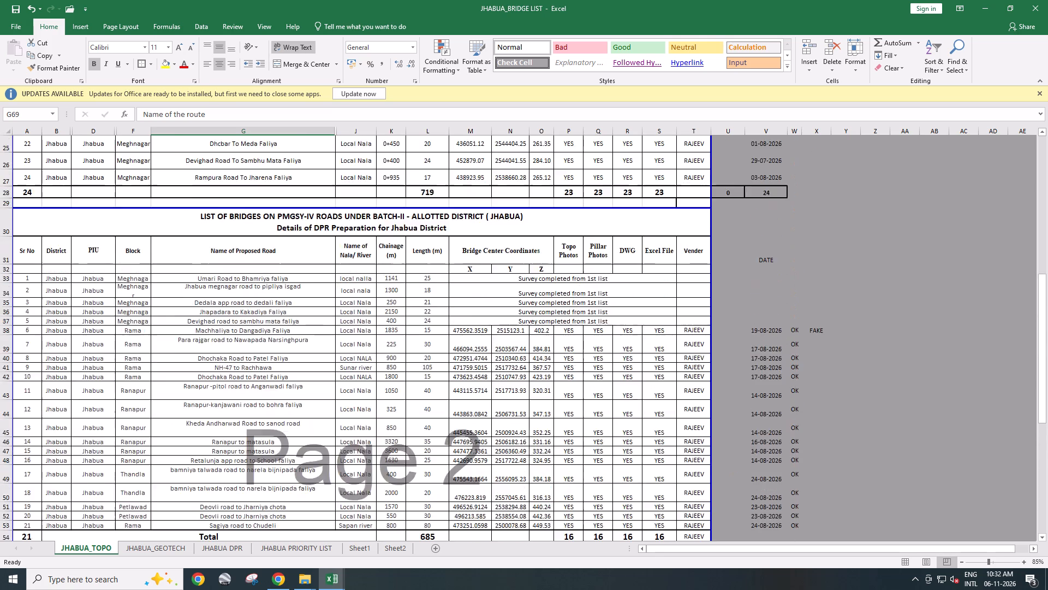
# Examine the three pages of JHABUA_TOPO in the print preview.
pyautogui.scroll(18, 588, 411)
pyautogui.hotkey('ctrl', 'p')
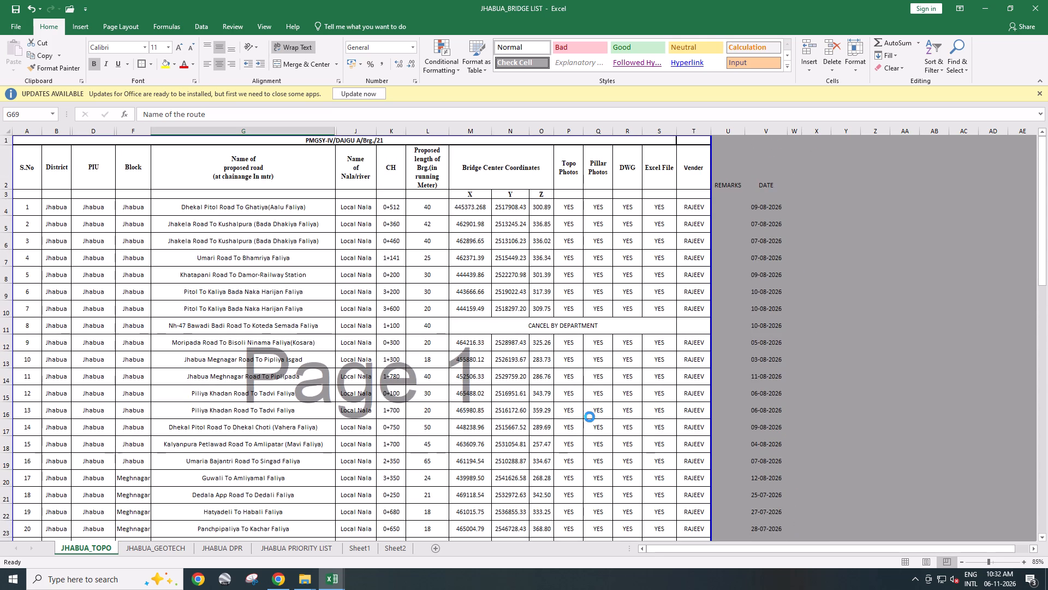
pyautogui.scroll(-1, 836, 400)
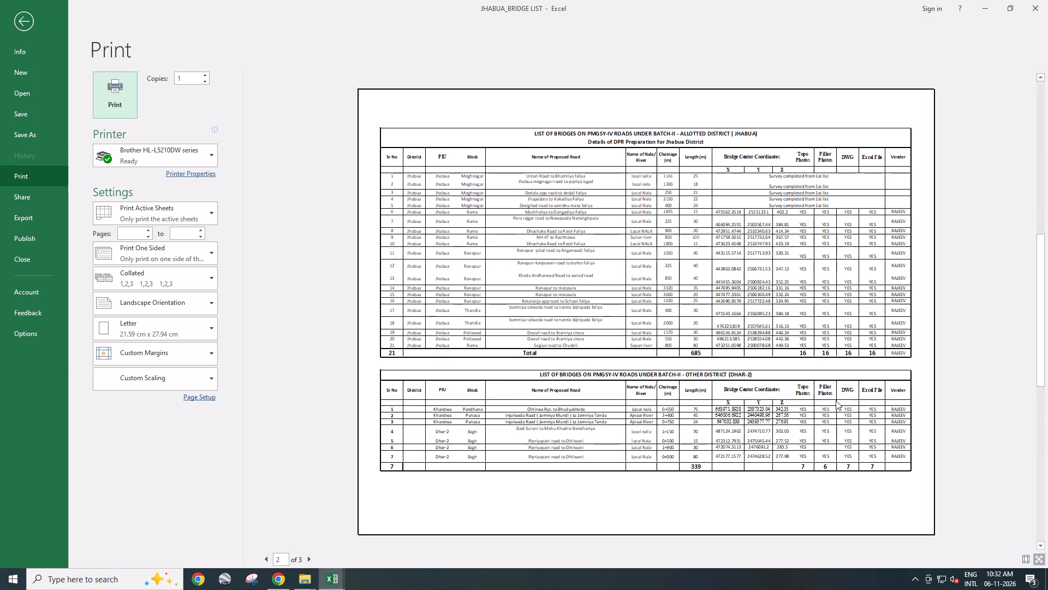
pyautogui.scroll(-2, 836, 400)
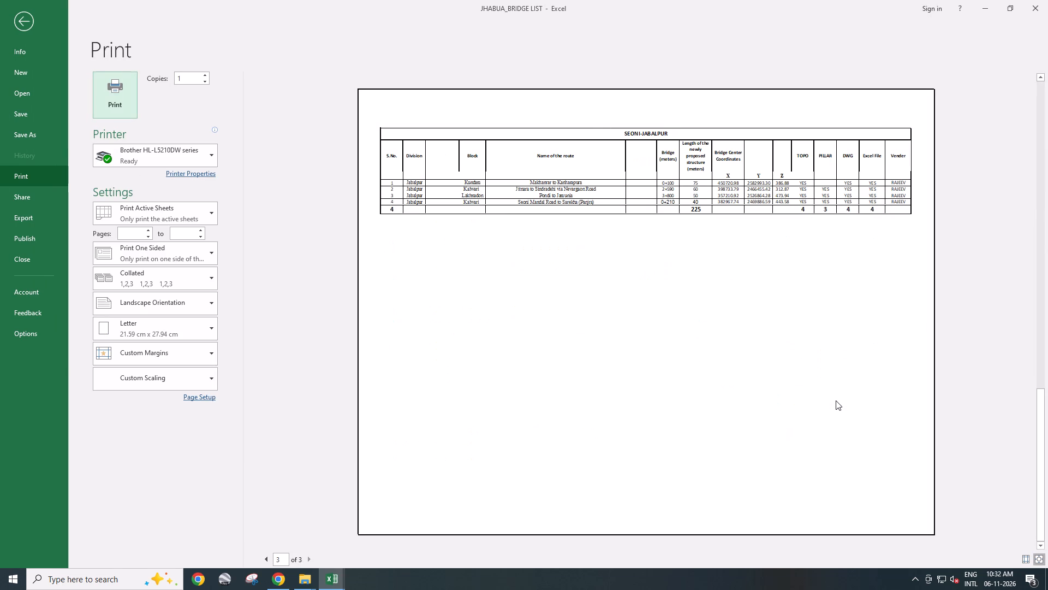
pyautogui.scroll(-2, 836, 400)
pyautogui.press('Escape')
# Extend the print area's bottom page break below the SEONI-JABALPUR table down to row 82.
pyautogui.scroll(-5, 366, 332)
pyautogui.scroll(1, 362, 328)
pyautogui.scroll(-9, 362, 328)
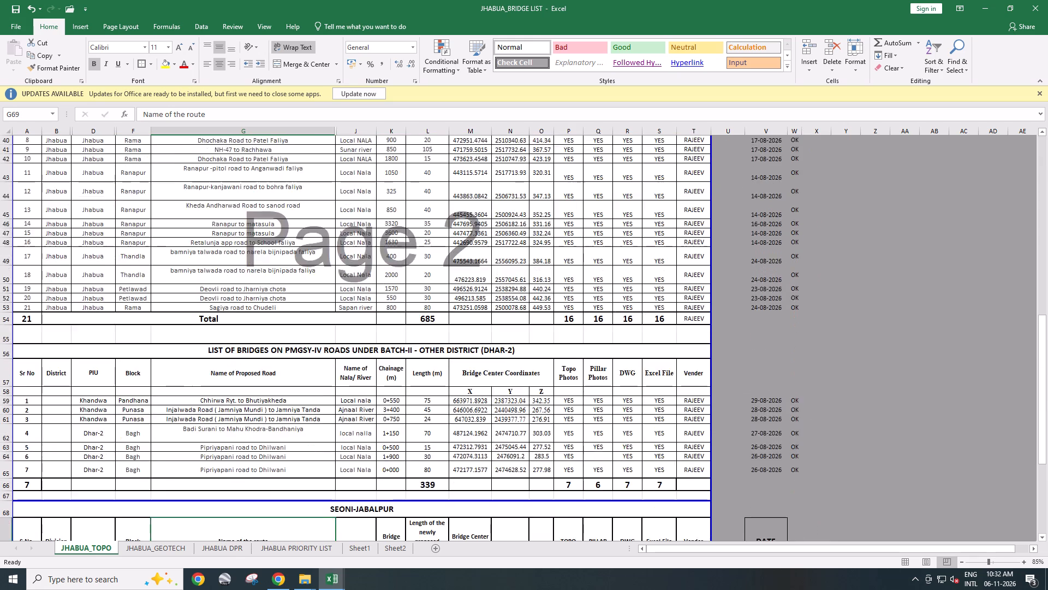
pyautogui.scroll(-8, 362, 328)
pyautogui.scroll(1, 362, 328)
pyautogui.scroll(-1, 362, 328)
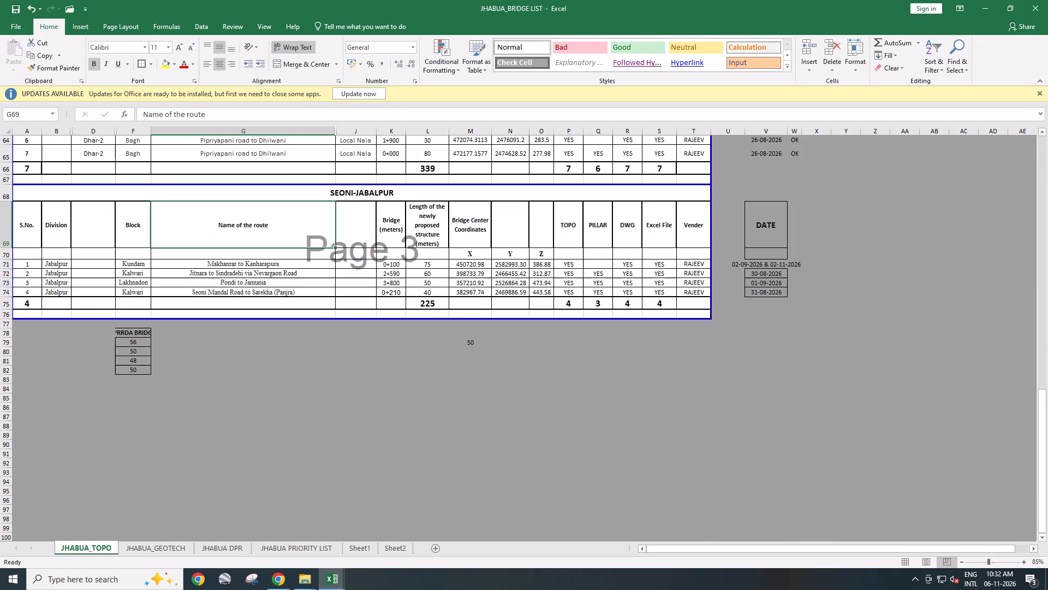
pyautogui.moveTo(364, 320); pyautogui.dragTo(374, 376)
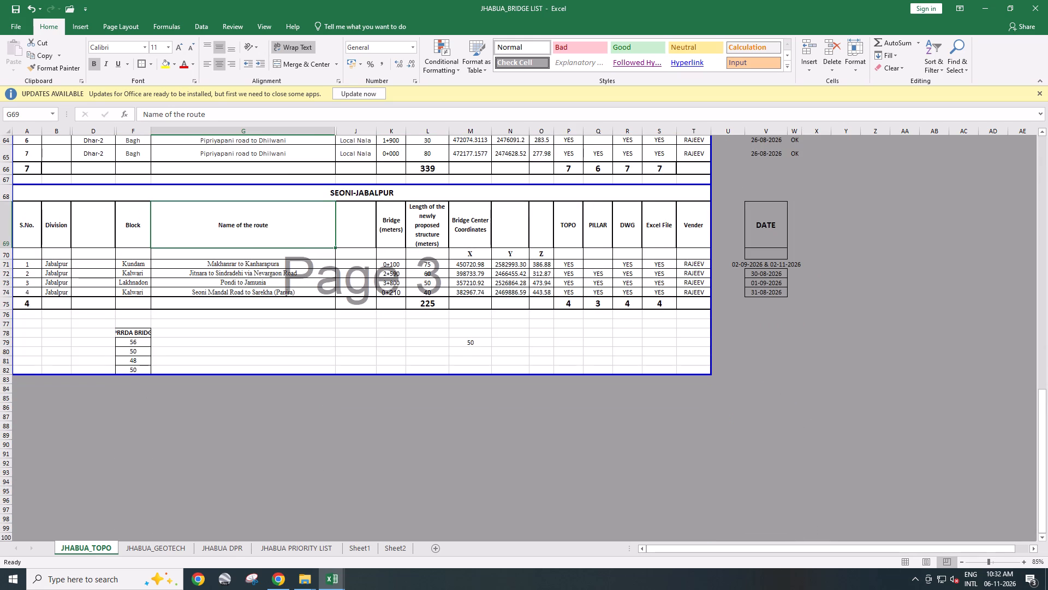
# Move the MPRRDA BRIDGES summary block in rows 78 to 82 from the Block column to start at cell G78.
pyautogui.moveTo(144, 332); pyautogui.dragTo(143, 370)
pyautogui.hotkey('ctrl', 'x')
pyautogui.click(224, 332)
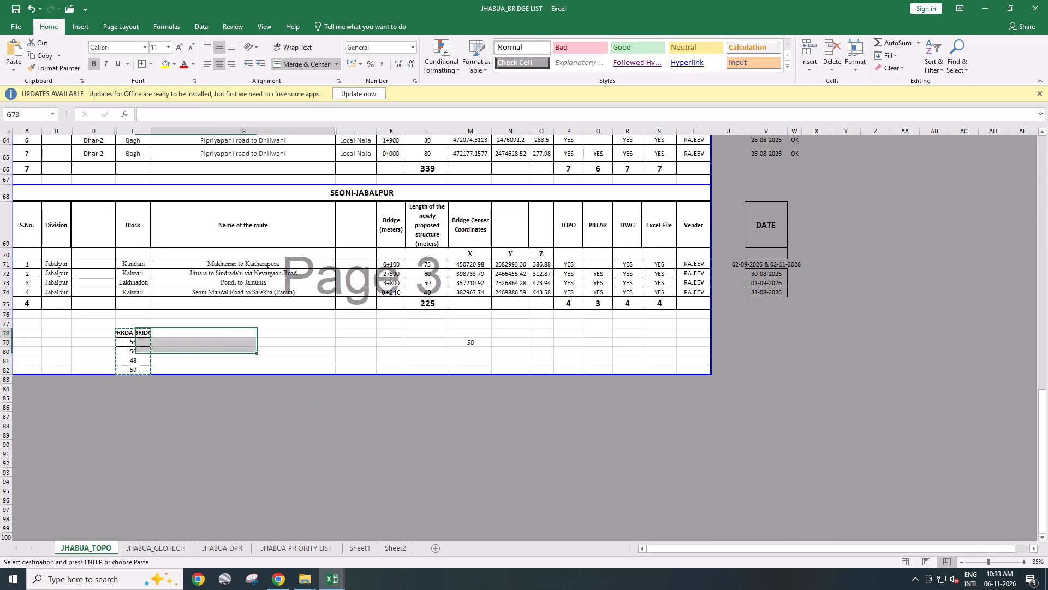
pyautogui.hotkey('ctrl', 'v')
pyautogui.click(308, 344)
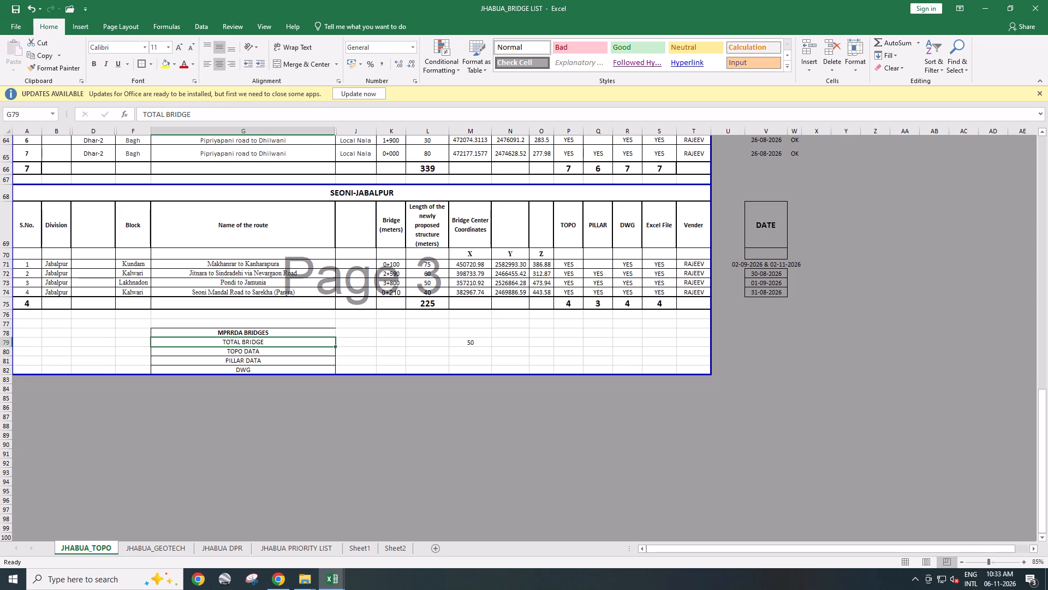
# Enter the TOTAL BRIDGE formula in J79 as the sum of the four tables' topo totals, P28, P54, P66 and P75.
pyautogui.click(347, 344)
pyautogui.press('=')
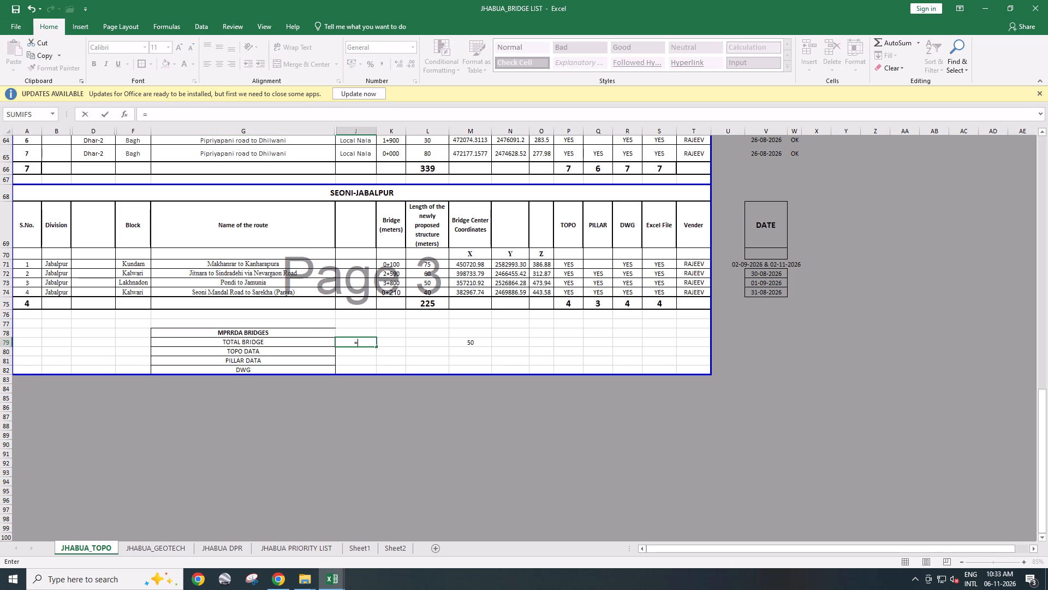
pyautogui.scroll(4, 539, 306)
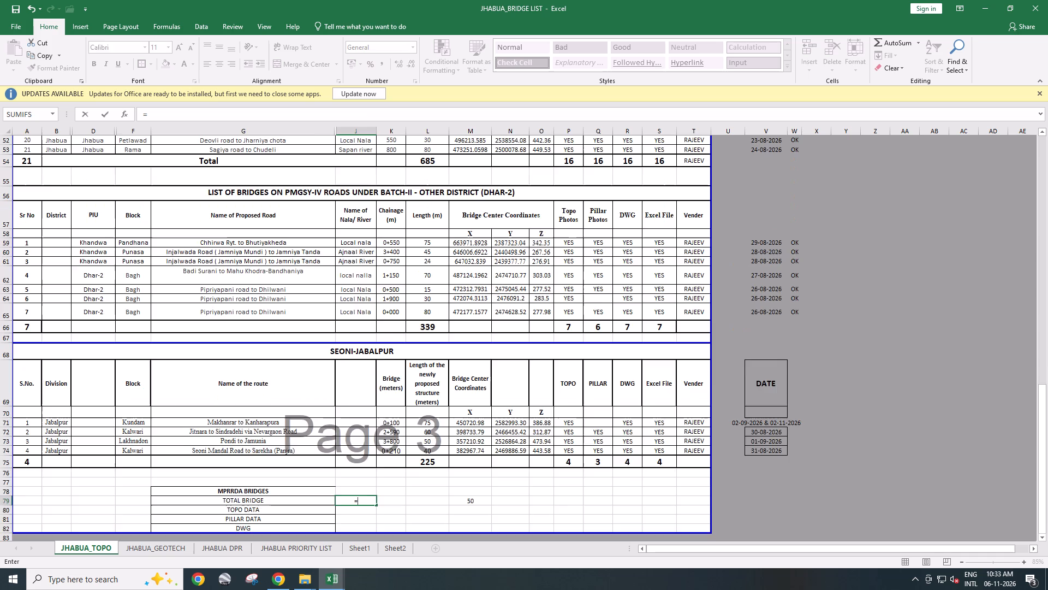
pyautogui.scroll(15, 546, 310)
pyautogui.scroll(9, 565, 364)
pyautogui.scroll(-2, 566, 363)
pyautogui.scroll(1, 566, 363)
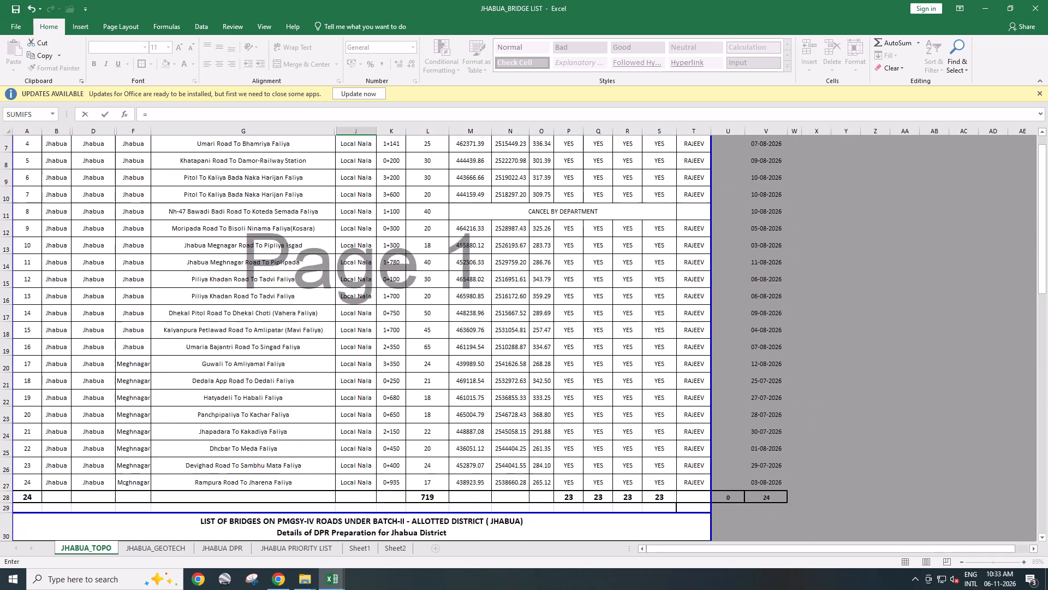
pyautogui.scroll(-1, 566, 363)
pyautogui.scroll(1, 566, 363)
pyautogui.scroll(-6, 566, 363)
pyautogui.click(574, 244)
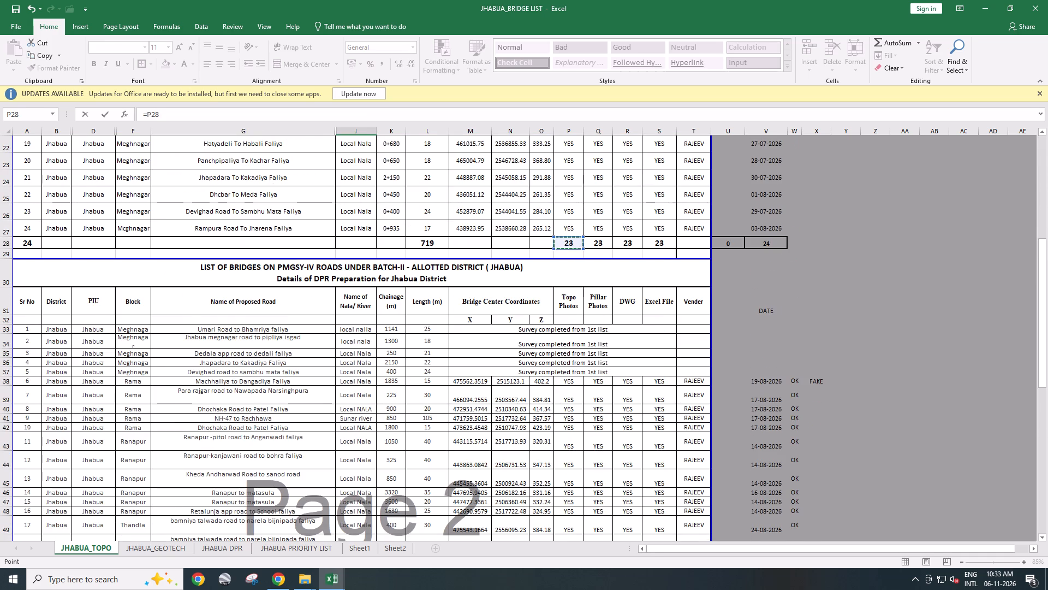
pyautogui.press('+')
pyautogui.scroll(-1, 584, 412)
pyautogui.scroll(1, 585, 414)
pyautogui.scroll(-6, 586, 415)
pyautogui.click(577, 320)
pyautogui.press('+')
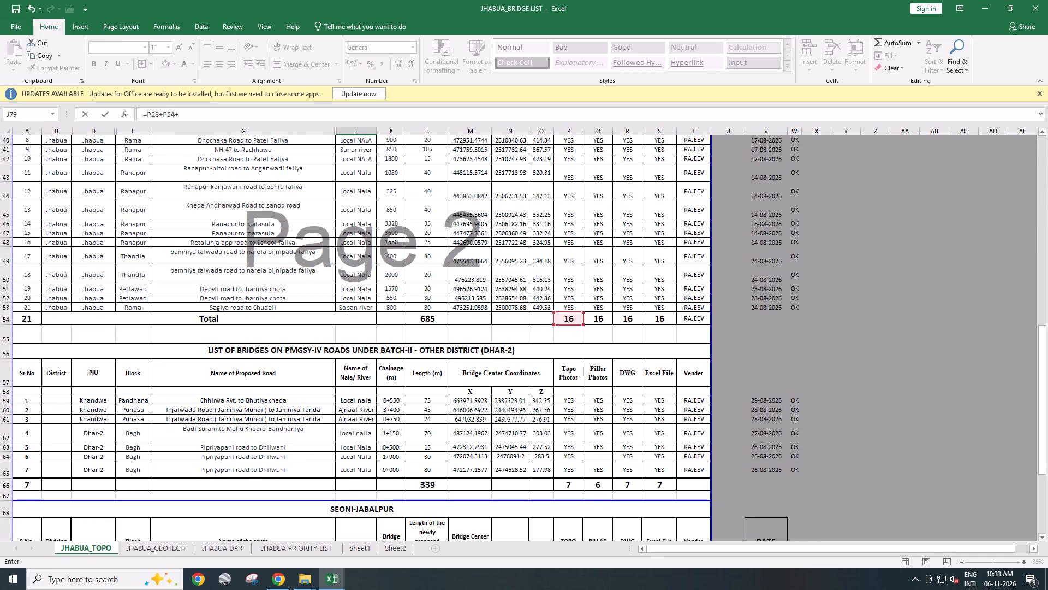
pyautogui.click(572, 486)
pyautogui.press('+')
pyautogui.scroll(-6, 577, 470)
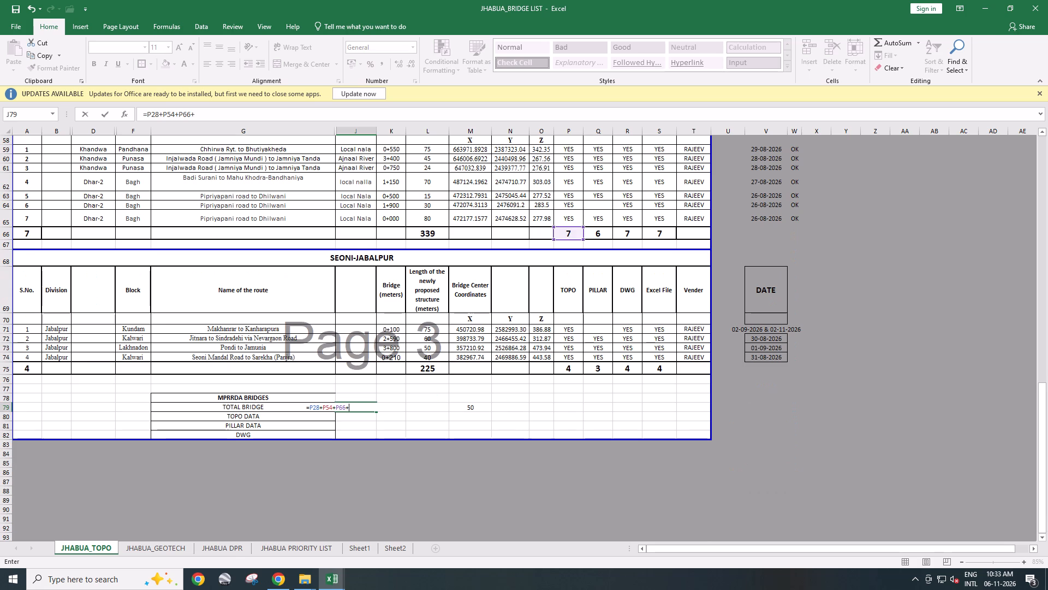
pyautogui.click(560, 369)
pyautogui.press('Return')
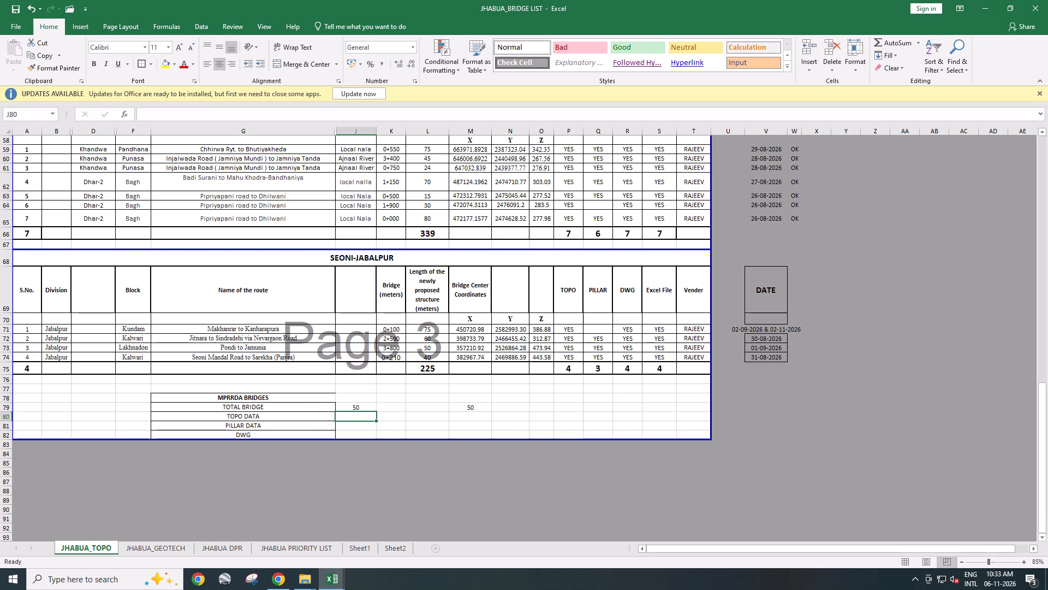
# Clear the TOPO DATA, PILLAR DATA and DWG labels from cells G80 to G82.
pyautogui.moveTo(283, 417); pyautogui.dragTo(286, 435)
pyautogui.press('Delete')
pyautogui.click(308, 452)
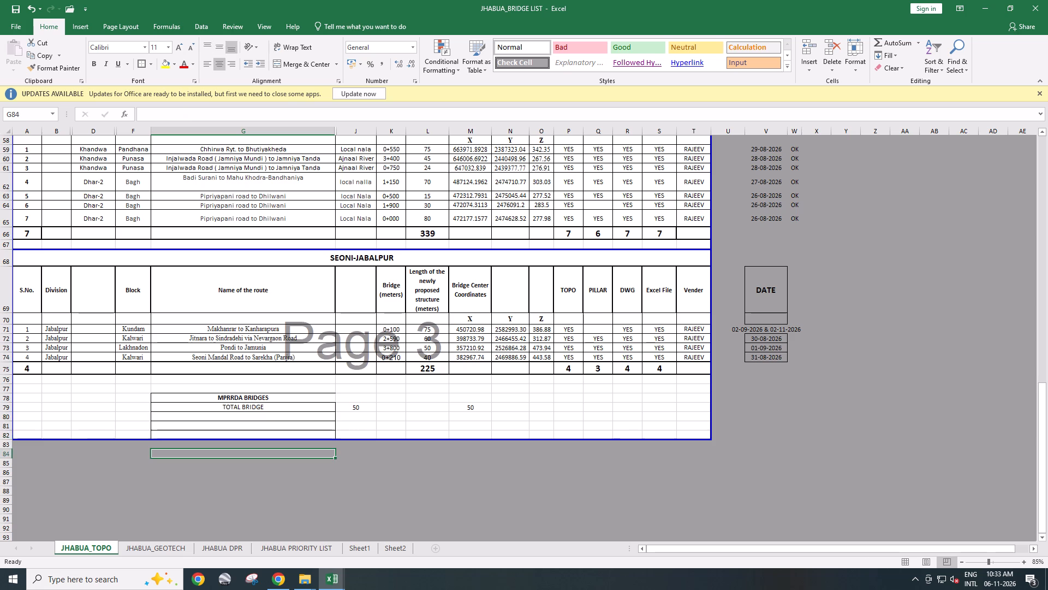
# Apply all borders to the MPRRDA BRIDGES summary block from G78 to J79.
pyautogui.moveTo(310, 399); pyautogui.dragTo(348, 406)
pyautogui.write('hba')
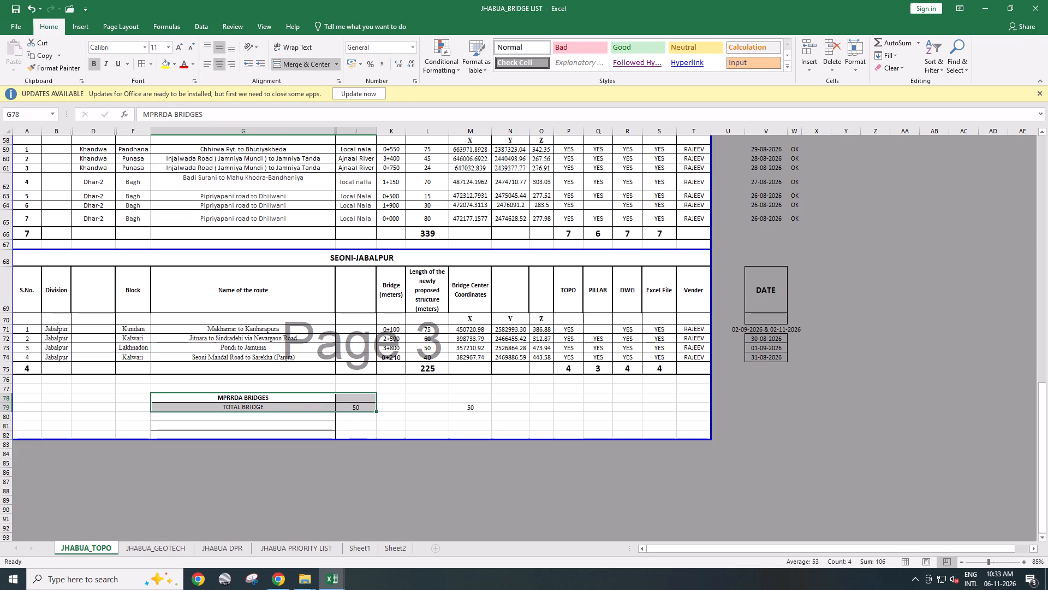
pyautogui.click(382, 430)
# Merge and center the MPRRDA BRIDGES heading across G78 to J78.
pyautogui.moveTo(295, 397); pyautogui.dragTo(351, 397)
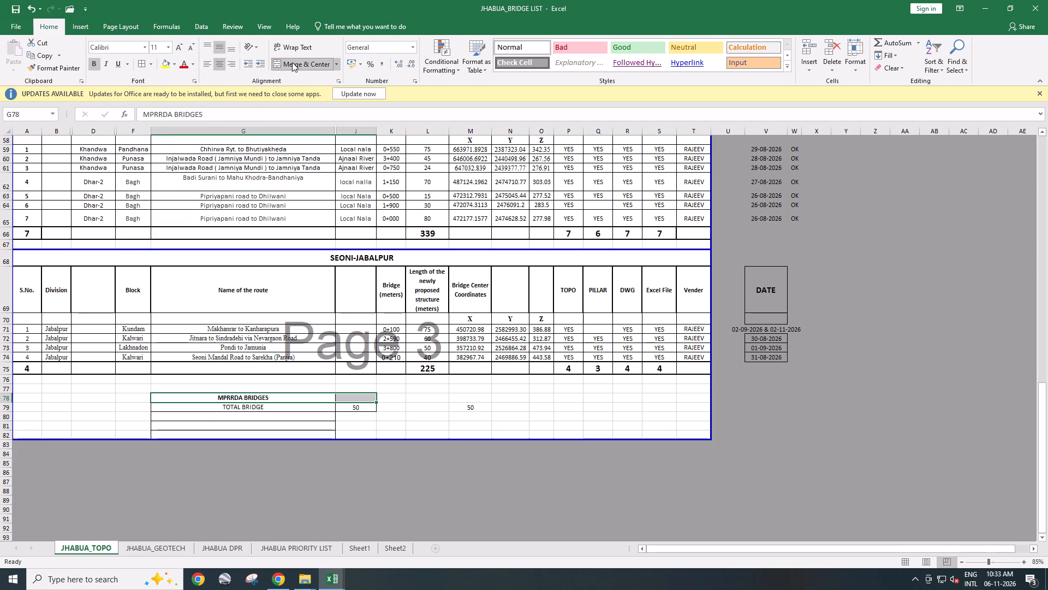
pyautogui.doubleClick(292, 62)
pyautogui.click(350, 424)
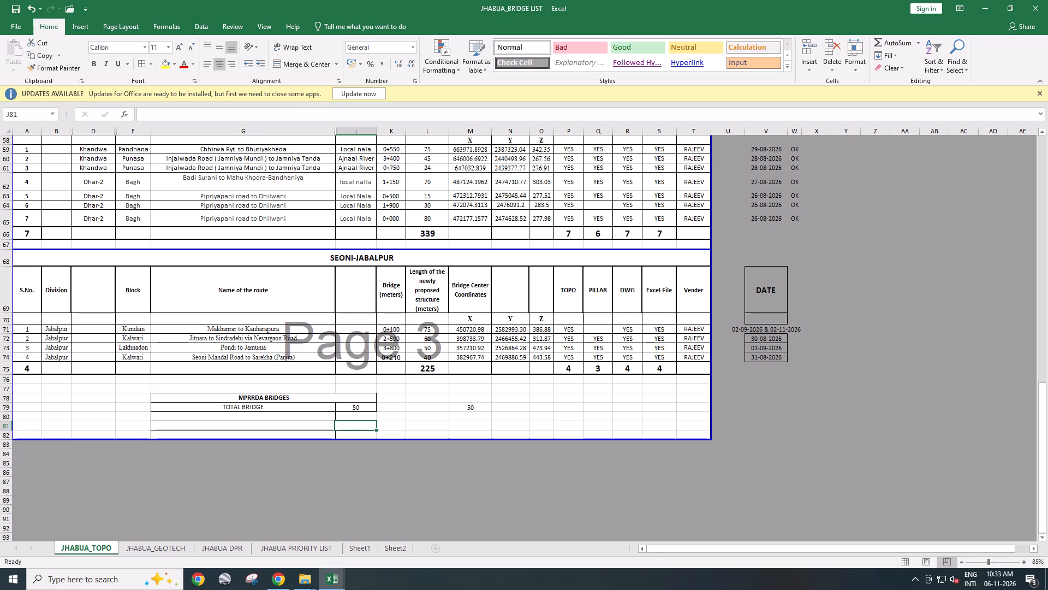
# Pull the print area's bottom page break up so it ends at row 79 below TOTAL BRIDGE.
pyautogui.moveTo(120, 440); pyautogui.dragTo(129, 414)
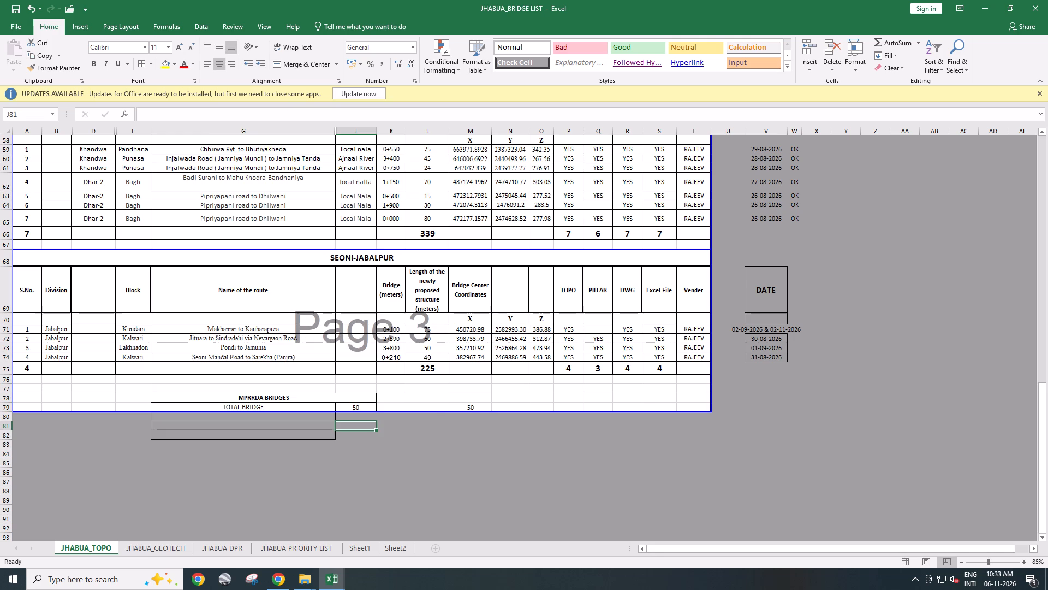
# Delete the stray sum formula from cell M79 and save the workbook.
pyautogui.click(475, 408)
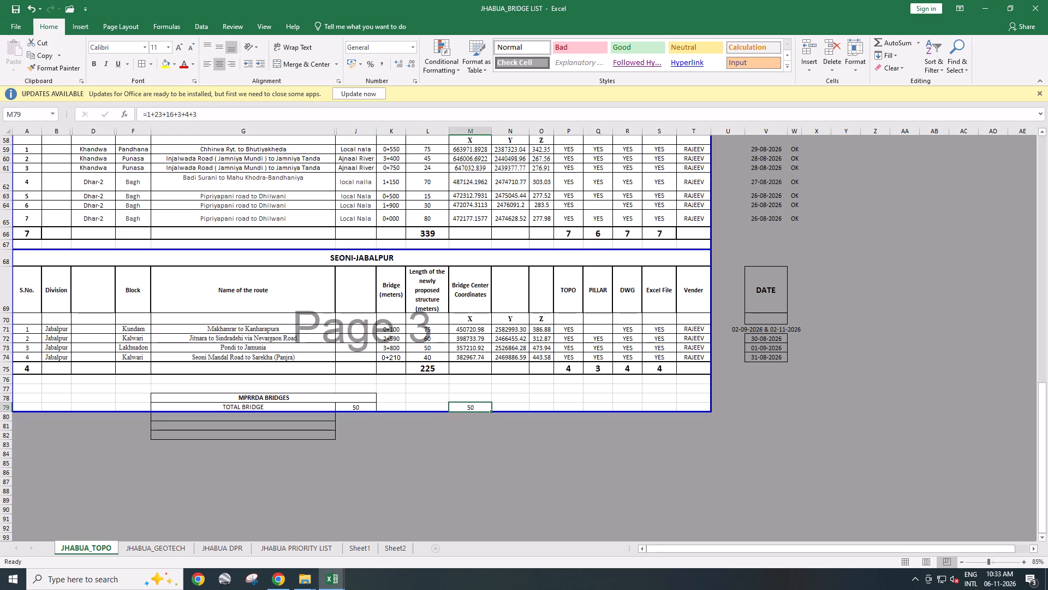
pyautogui.press('Delete')
pyautogui.click(466, 447)
pyautogui.hotkey('ctrl', 's')
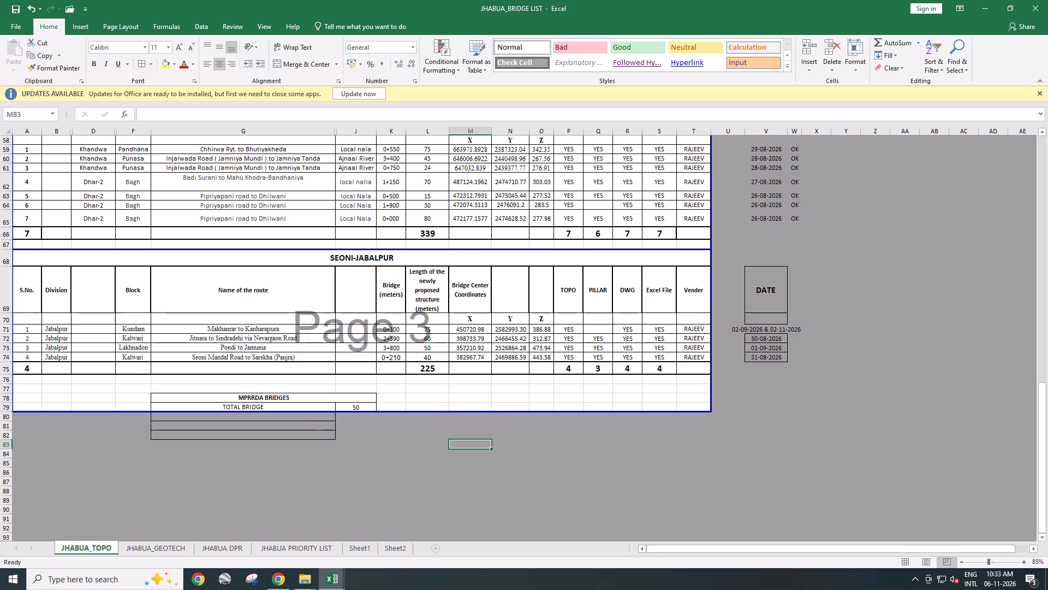
# Check the page with the SEONI-JABALPUR table and MPRRDA BRIDGES block in the print preview.
pyautogui.click(400, 441)
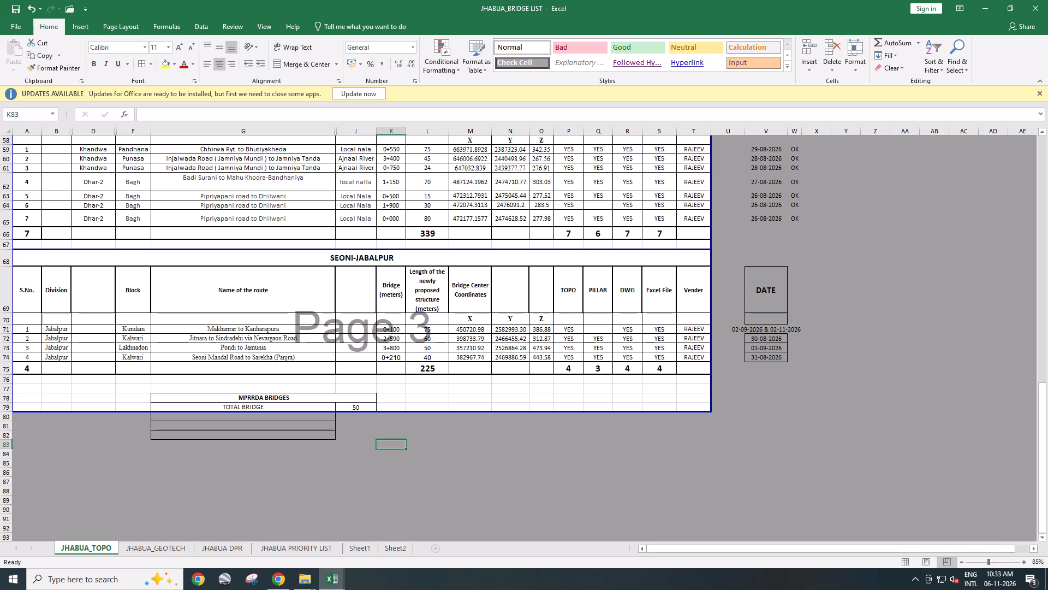
pyautogui.hotkey('ctrl', 'p')
pyautogui.scroll(-6, 581, 442)
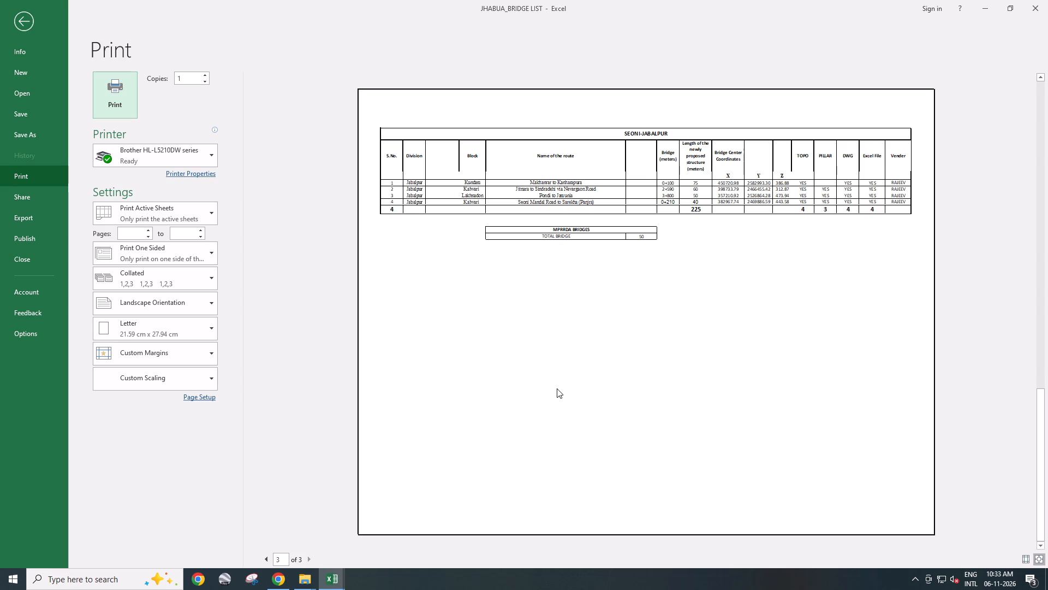
pyautogui.press('Escape')
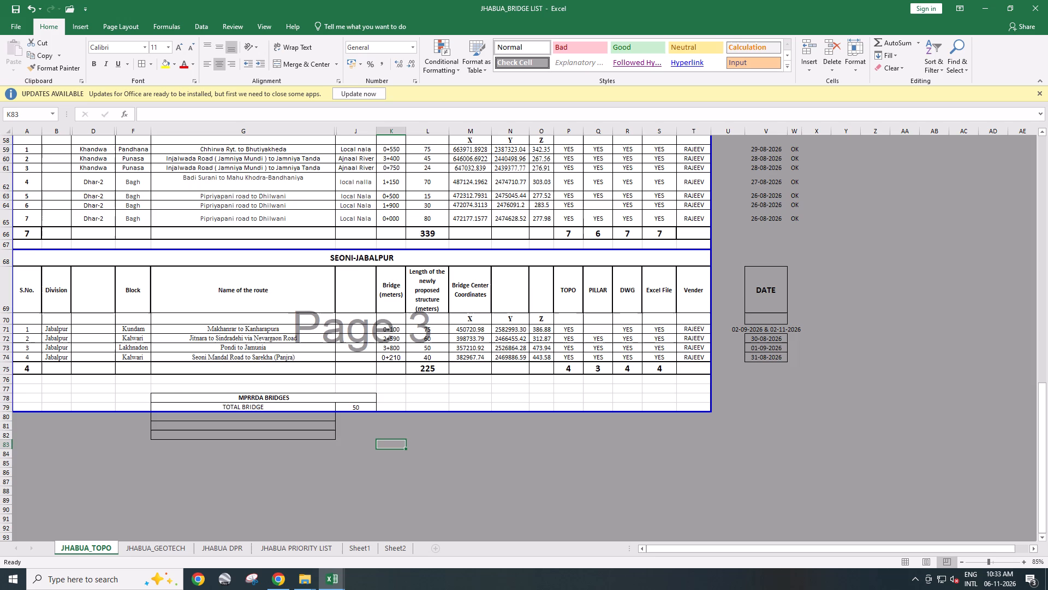
# Begin saving a copy of the workbook in the JHABUA_BRIDGE_24-07-2026 folder with PDF as the file type.
pyautogui.hotkey('ctrl', 'p')
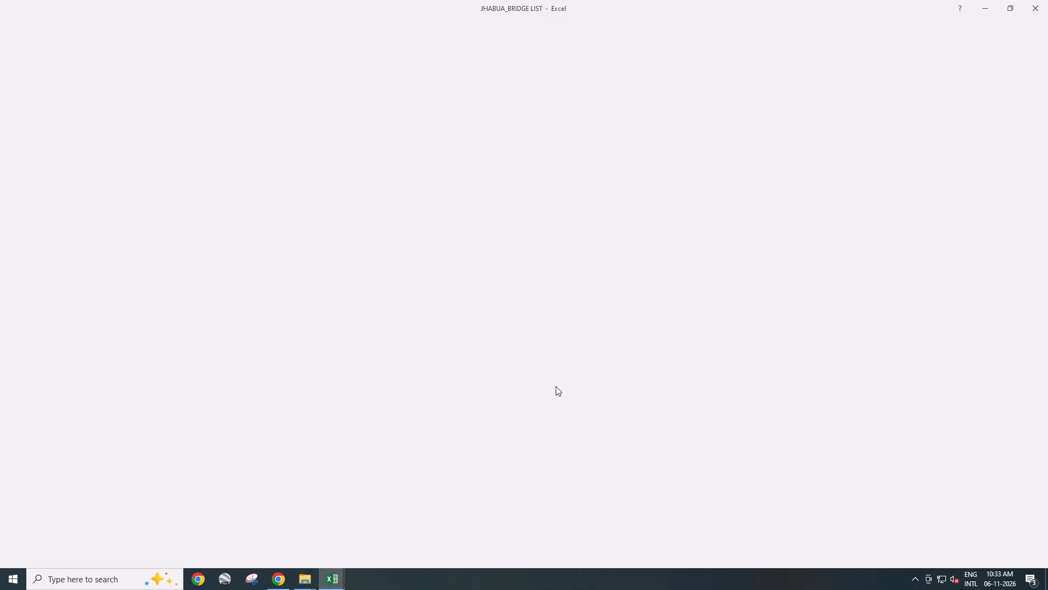
pyautogui.click(42, 133)
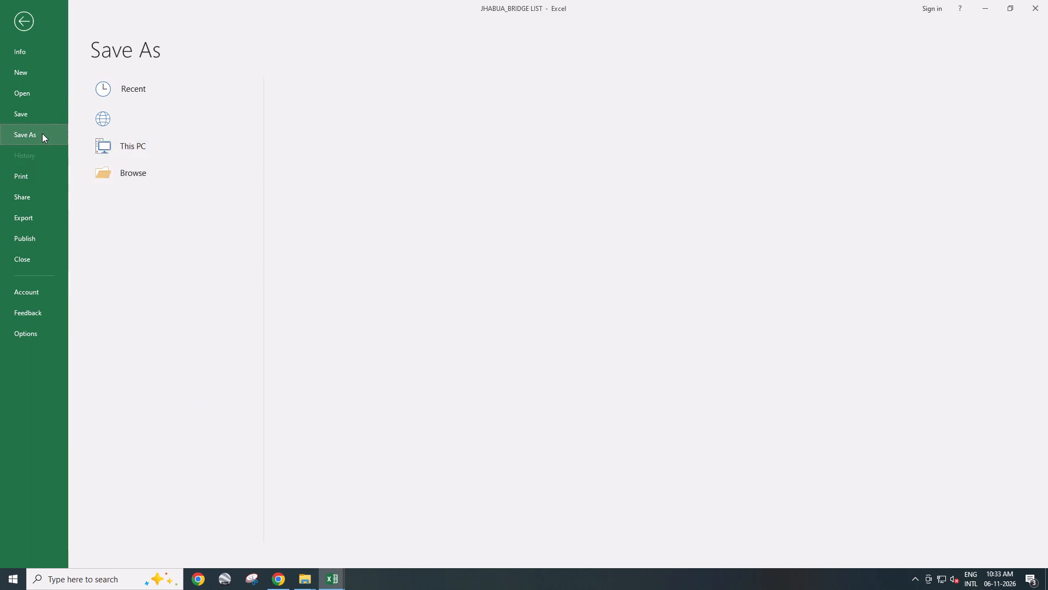
pyautogui.click(132, 198)
pyautogui.click(134, 234)
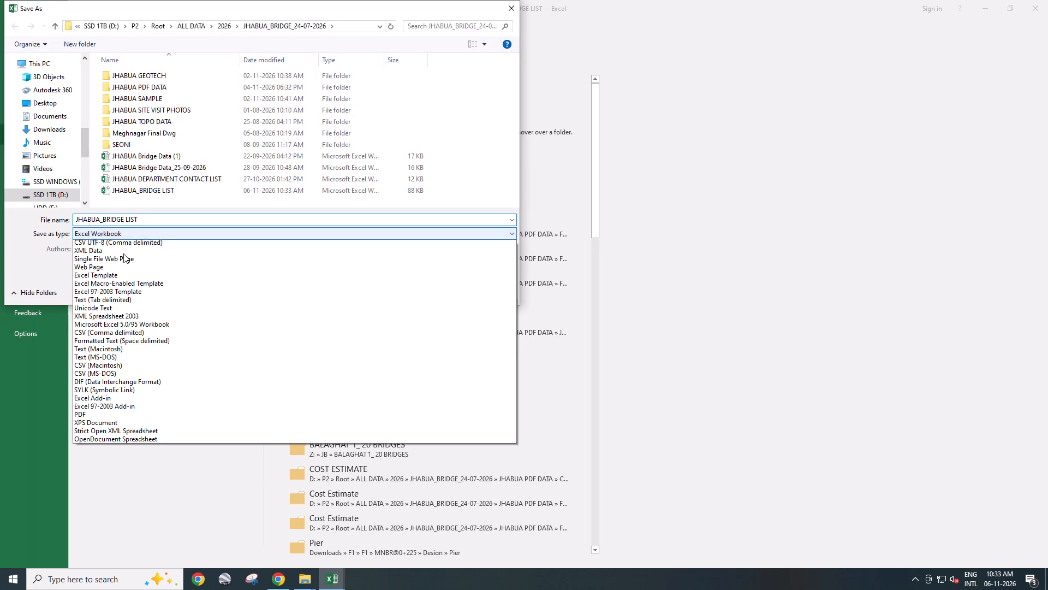
pyautogui.click(80, 447)
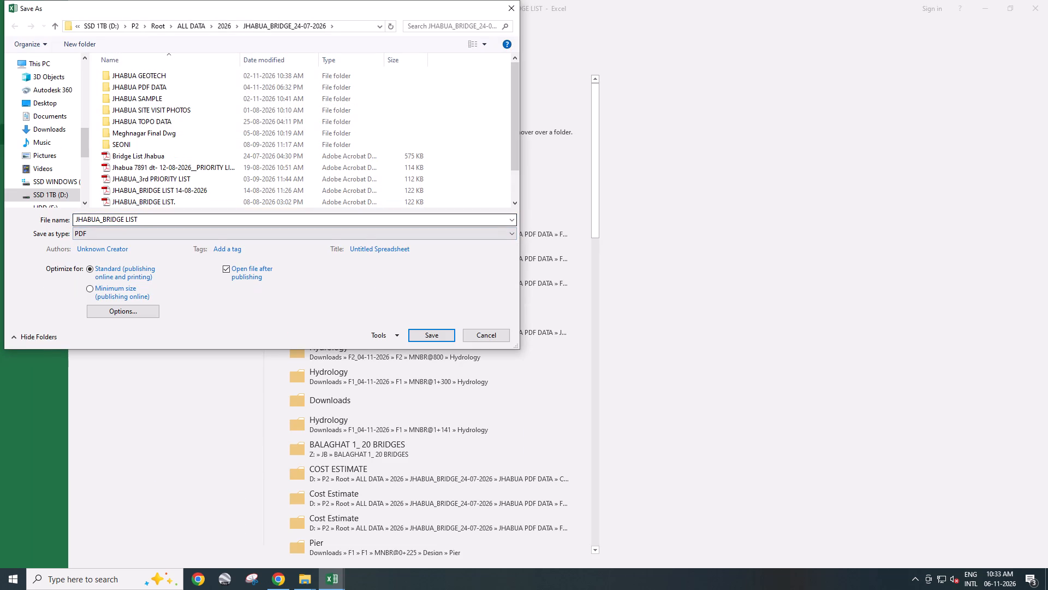
# Name the PDF JHABUA_BRIDGE RAJEEV LIST_06-11-2026, save it, and close the opened PDF after viewing.
pyautogui.click(149, 220)
pyautogui.click(149, 220)
pyautogui.click(150, 220)
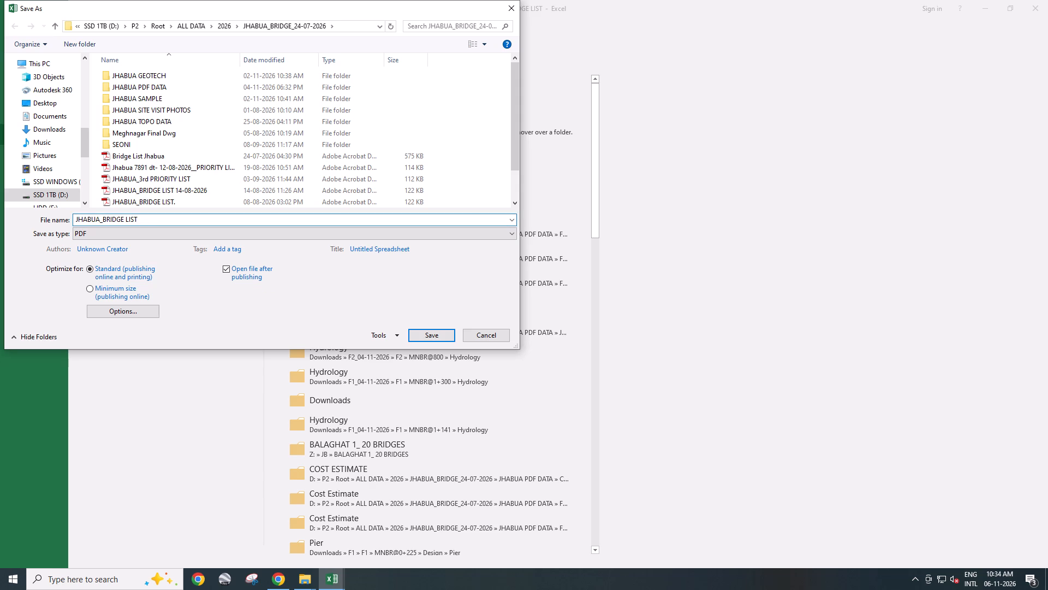
pyautogui.hotkey('shift', '_')
pyautogui.click(125, 219)
pyautogui.write('ra')
pyautogui.press('BackSpace')
pyautogui.press('BackSpace')
pyautogui.write('N')
pyautogui.press('space')
pyautogui.press('BackSpace')
pyautogui.press('r')
pyautogui.press('a')
pyautogui.press('BackSpace')
pyautogui.press('BackSpace')
pyautogui.press('space')
pyautogui.press('BackSpace')
pyautogui.press('BackSpace')
pyautogui.press('space')
pyautogui.write('RA')
pyautogui.write('JEEV')
pyautogui.press('space')
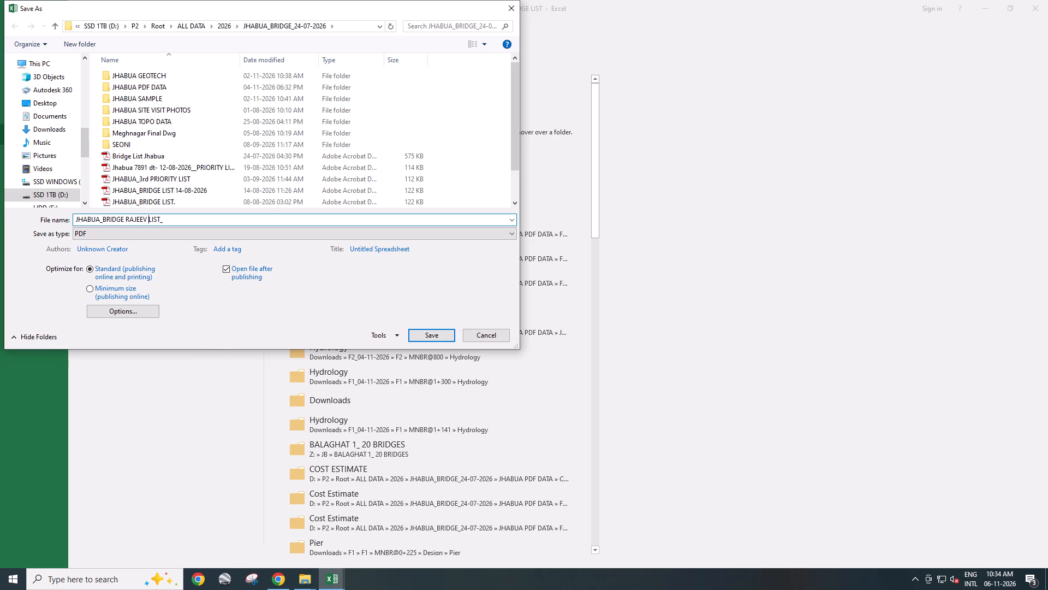
pyautogui.click(168, 216)
pyautogui.write('06-11-2026')
pyautogui.click(431, 336)
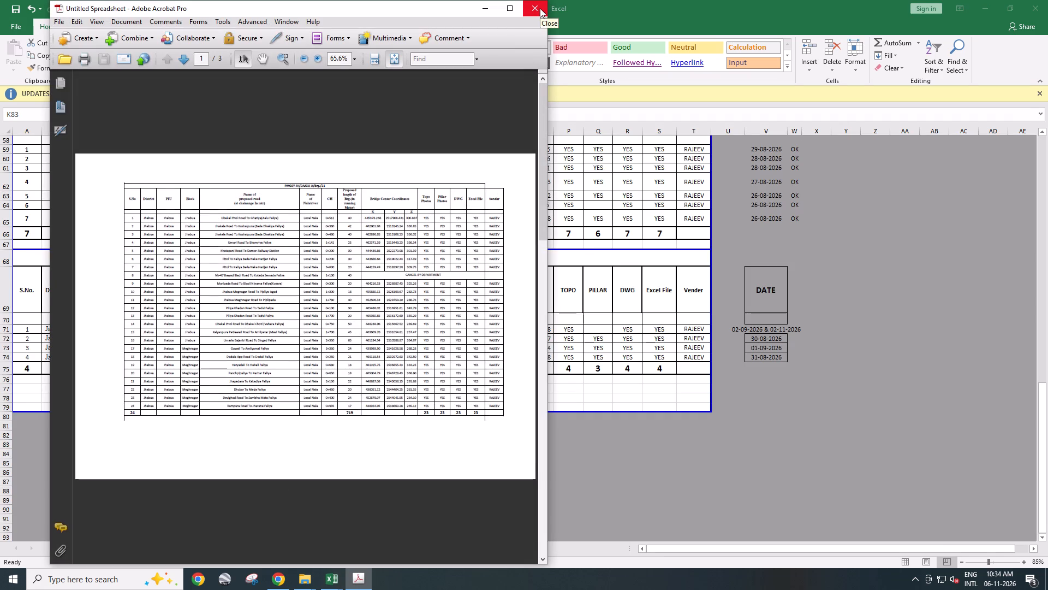
pyautogui.click(540, 8)
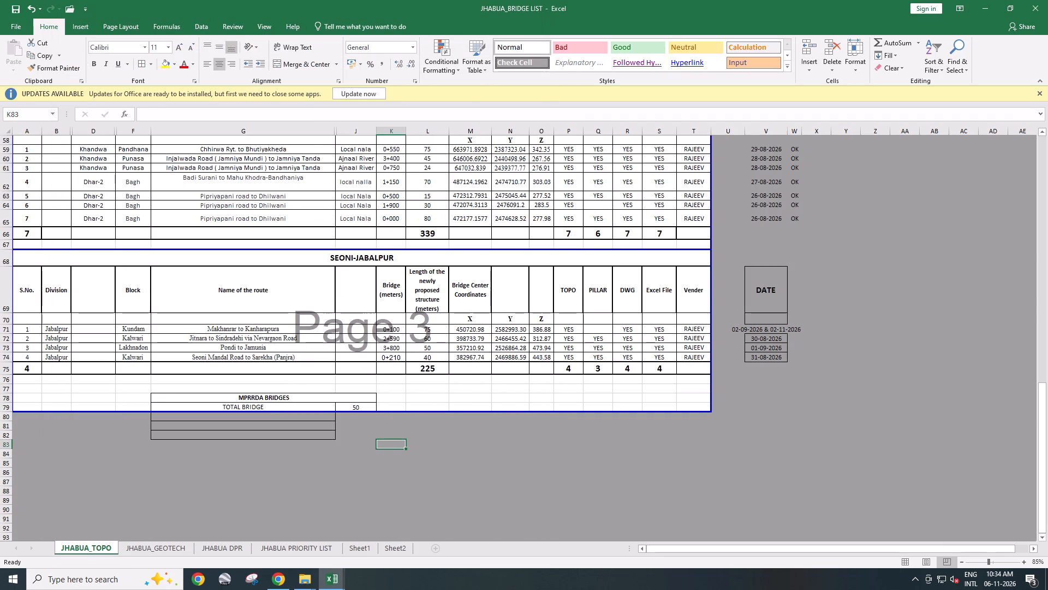
# Remove all borders from the blank row 29, columns A to T, below the first table's totals.
pyautogui.hotkey('ctrl', 'p')
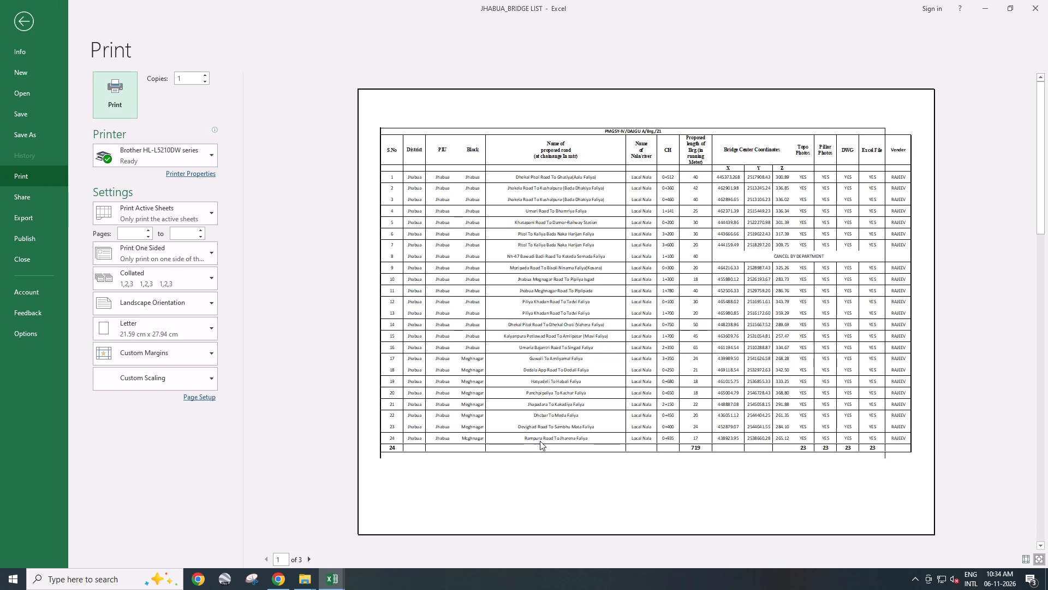
pyautogui.press('Escape')
pyautogui.scroll(5, 412, 356)
pyautogui.scroll(-1, 412, 356)
pyautogui.scroll(12, 412, 356)
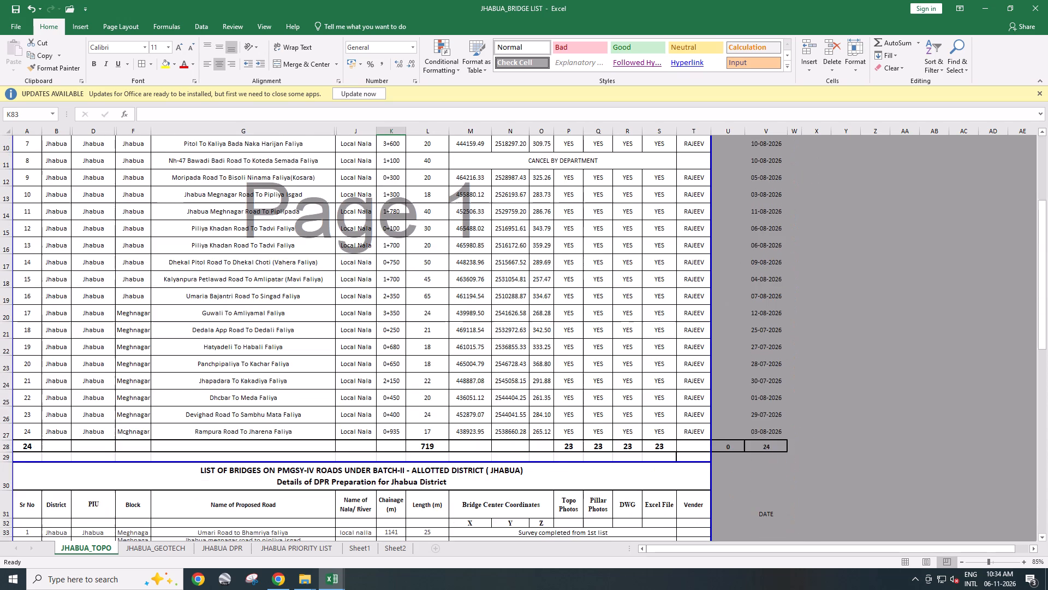
pyautogui.scroll(-2, 116, 409)
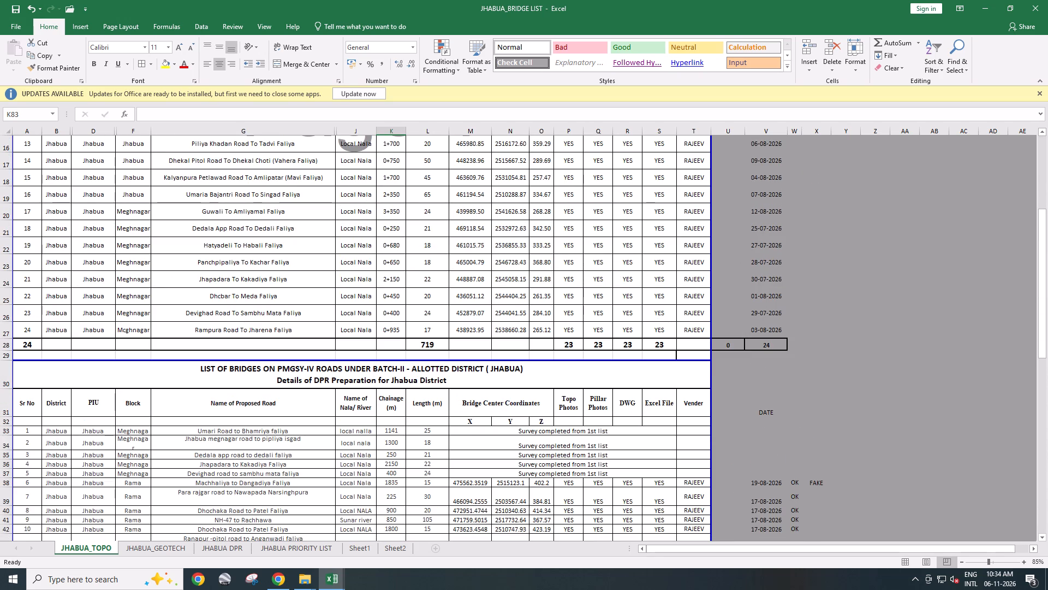
pyautogui.click(16, 356)
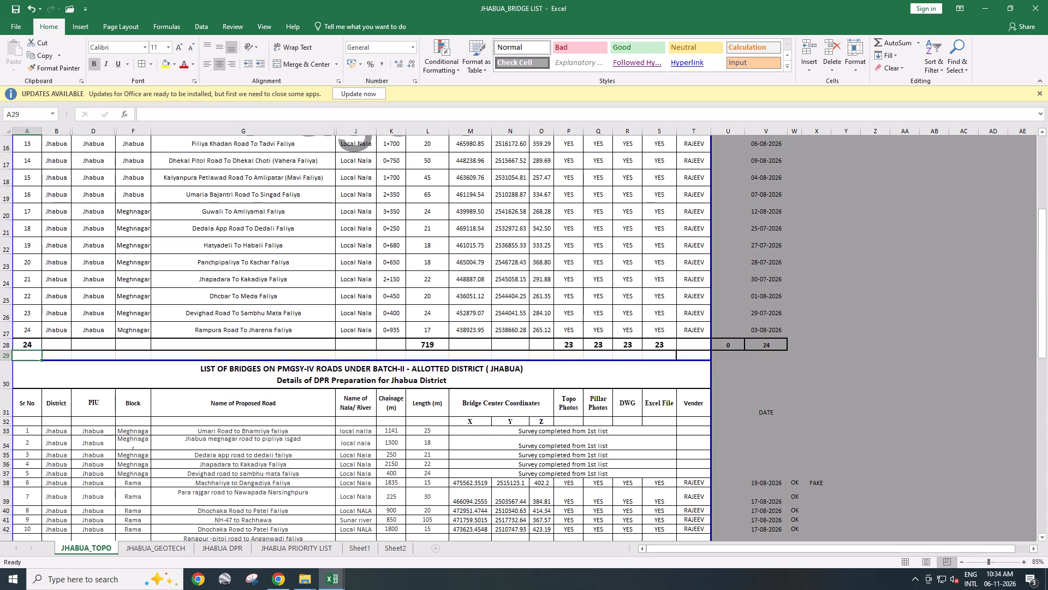
pyautogui.moveTo(20, 356); pyautogui.dragTo(689, 353)
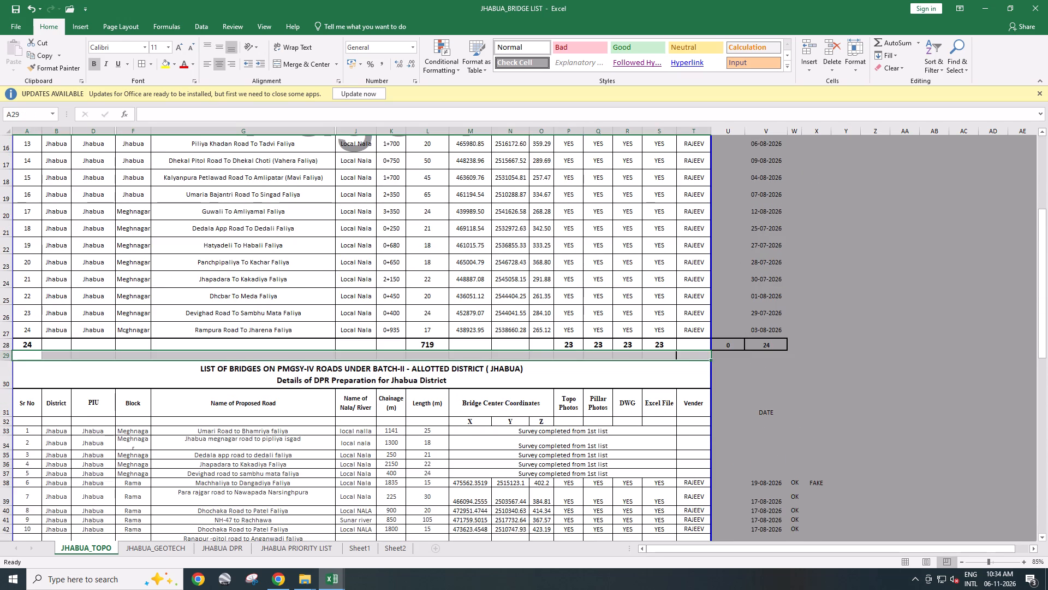
pyautogui.press('h')
pyautogui.write('BN')
pyautogui.click(604, 379)
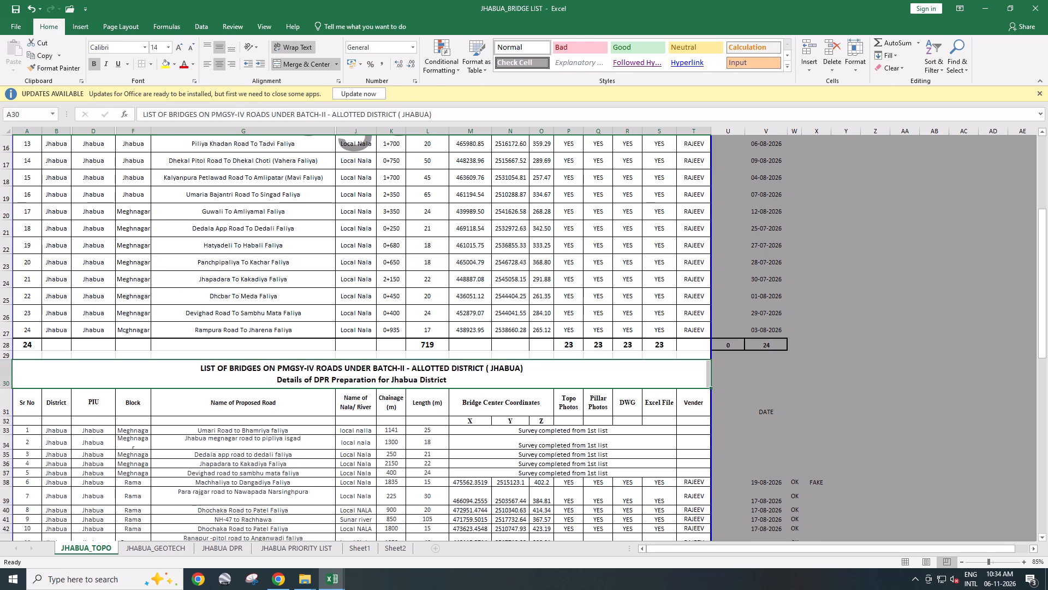
# Apply thick outside borders to total row 28 and the BATCH-II allotted district heading in row 30, and save the workbook.
pyautogui.moveTo(27, 344); pyautogui.dragTo(729, 345)
pyautogui.write('HBT')
pyautogui.click(498, 399)
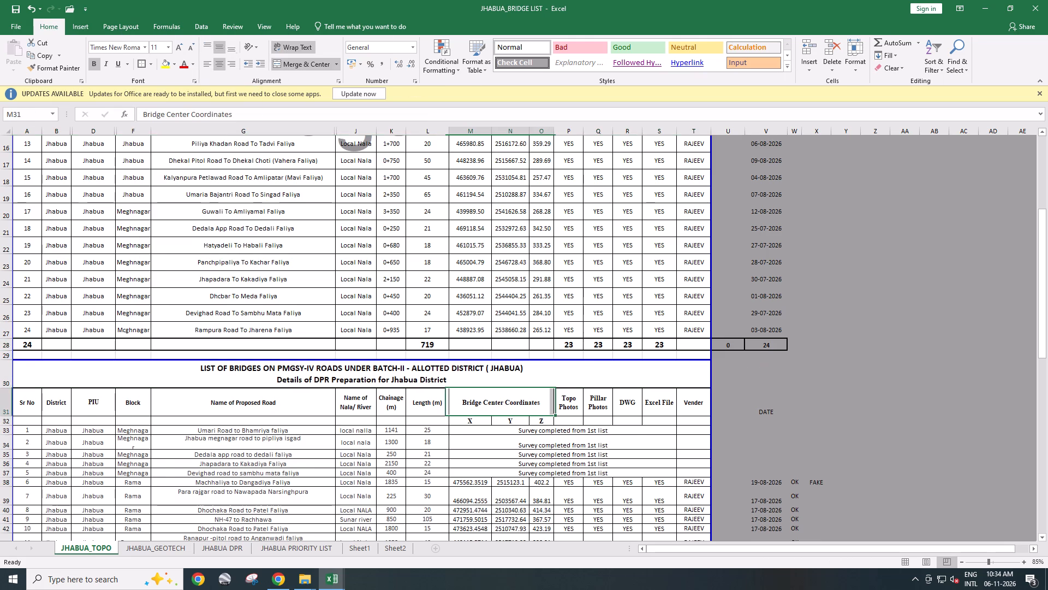
pyautogui.scroll(-3, 248, 368)
pyautogui.click(295, 225)
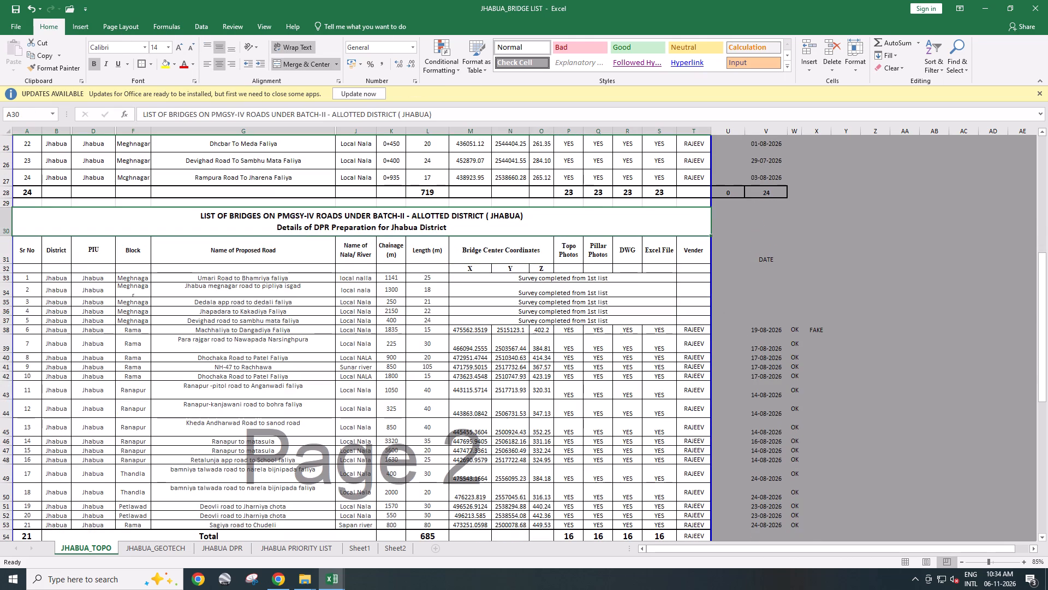
pyautogui.press('F4')
pyautogui.scroll(-1, 376, 391)
pyautogui.hotkey('ctrl', 's')
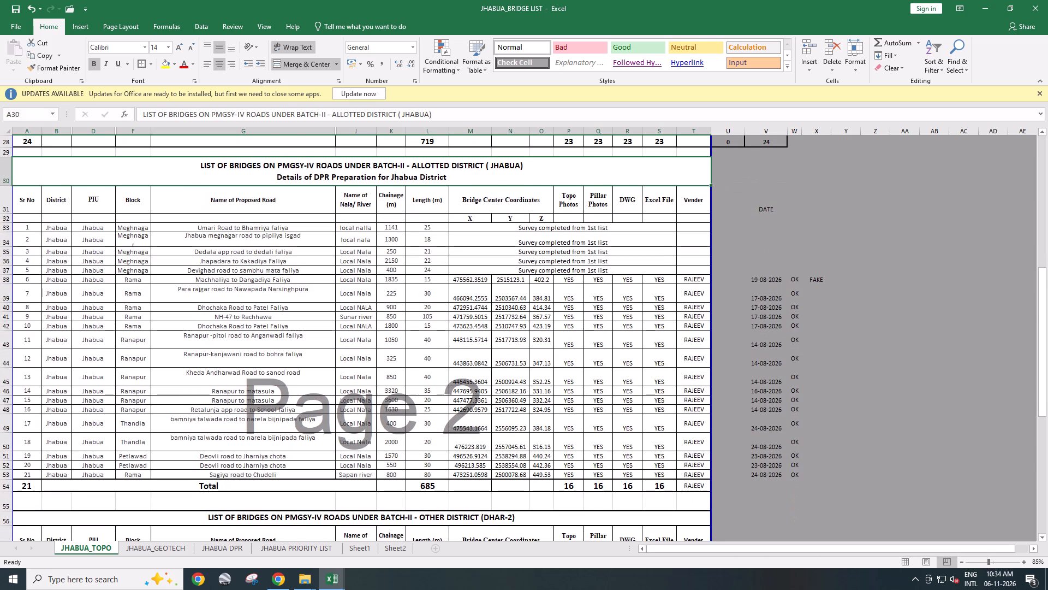
# Review the three pages in the print preview and check the page margins and centring settings.
pyautogui.scroll(-1, 374, 405)
pyautogui.hotkey('ctrl', 'p')
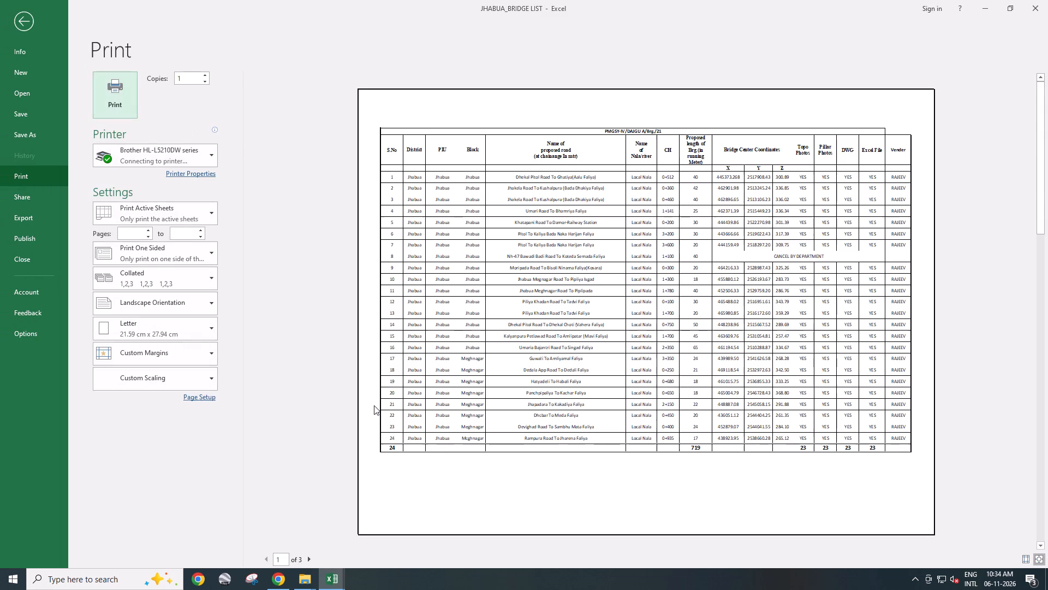
pyautogui.scroll(-2, 600, 376)
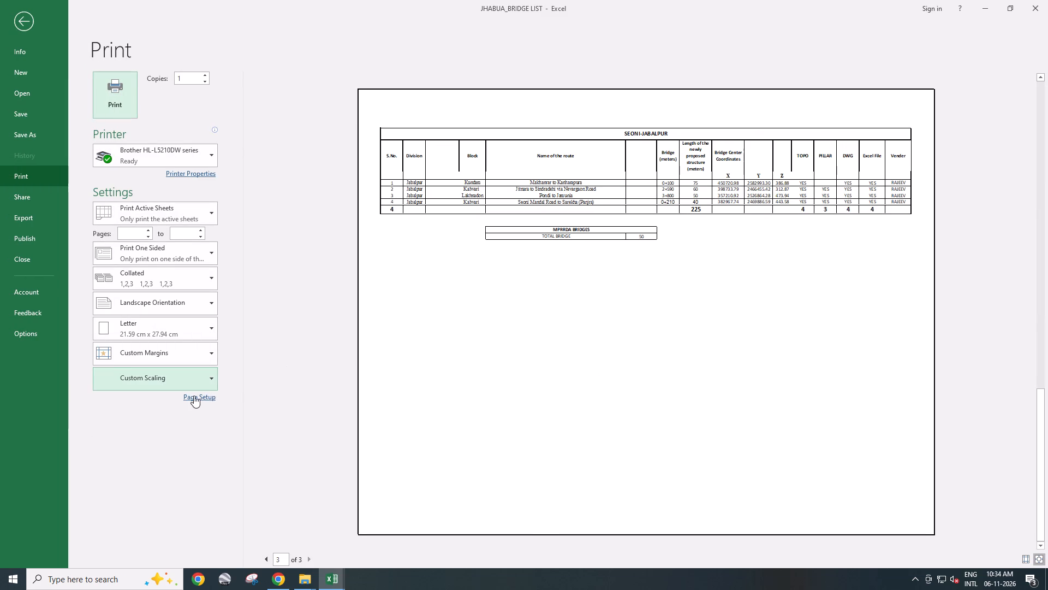
pyautogui.click(194, 396)
pyautogui.click(327, 339)
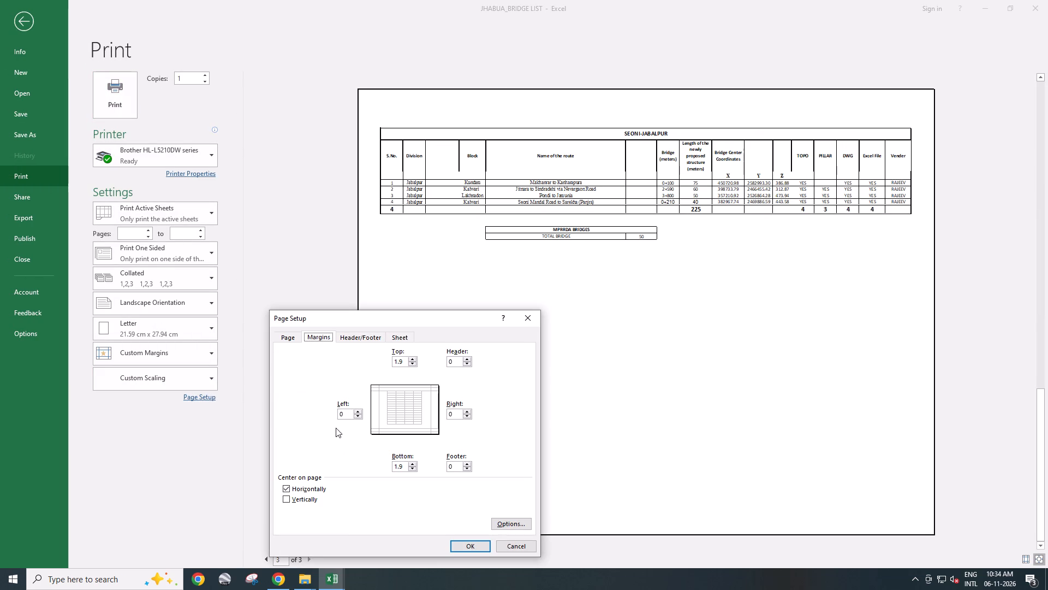
pyautogui.click(470, 546)
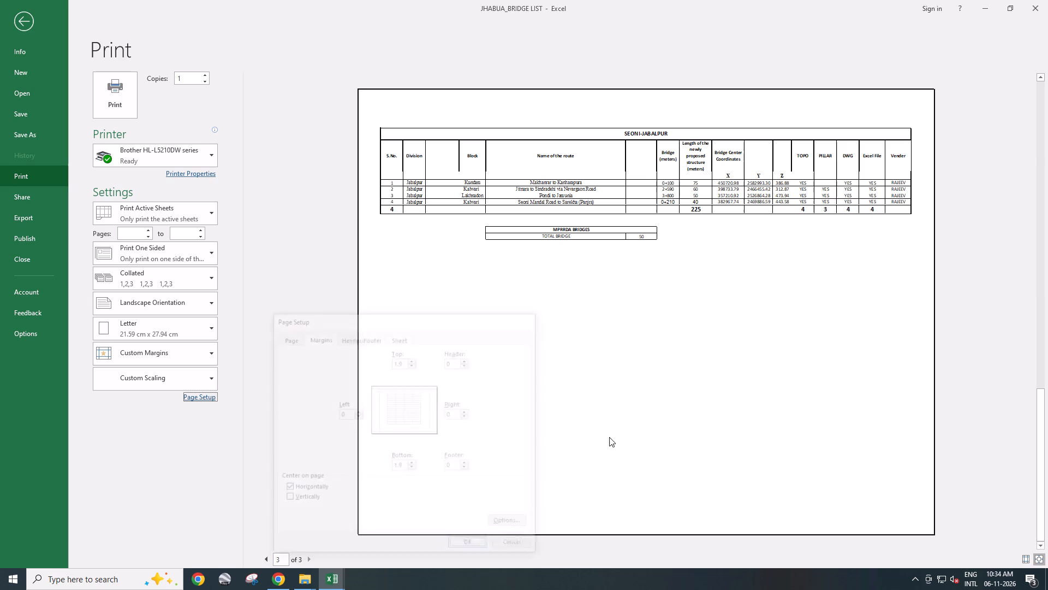
pyautogui.scroll(-1, 613, 432)
pyautogui.scroll(14, 613, 432)
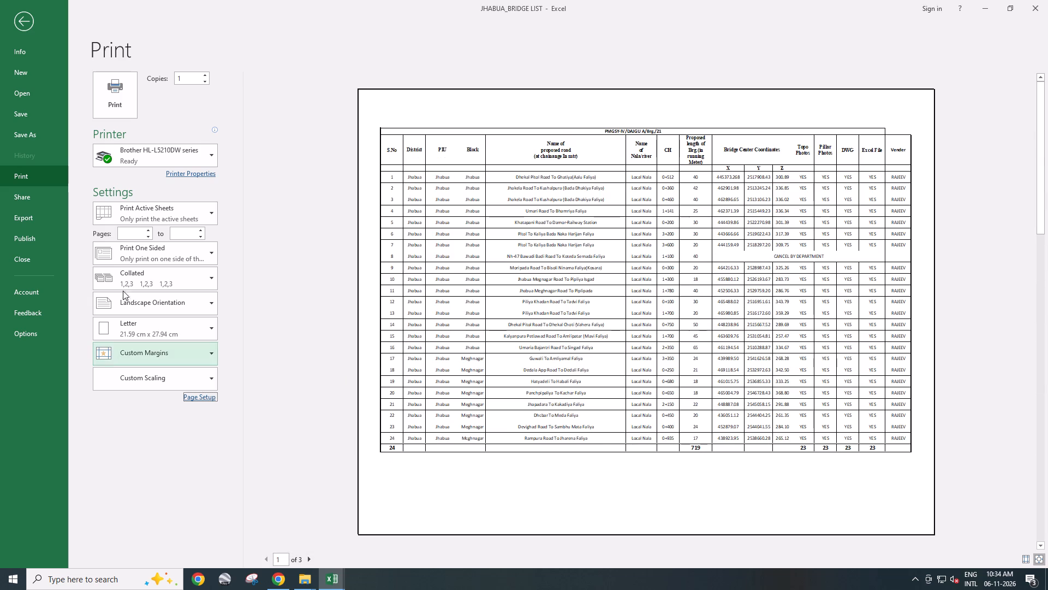
pyautogui.click(39, 129)
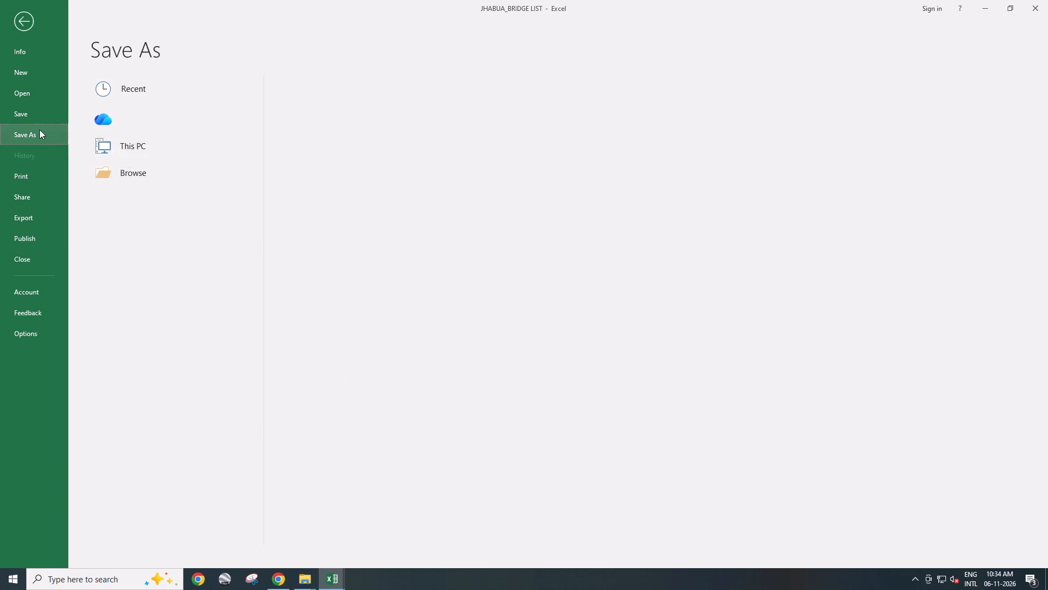
pyautogui.press('Escape')
# Merge and centre the PMGSY-IV/DAJGU A/Brg./21 title across columns A to T and give it a thick outside border.
pyautogui.scroll(8, 794, 282)
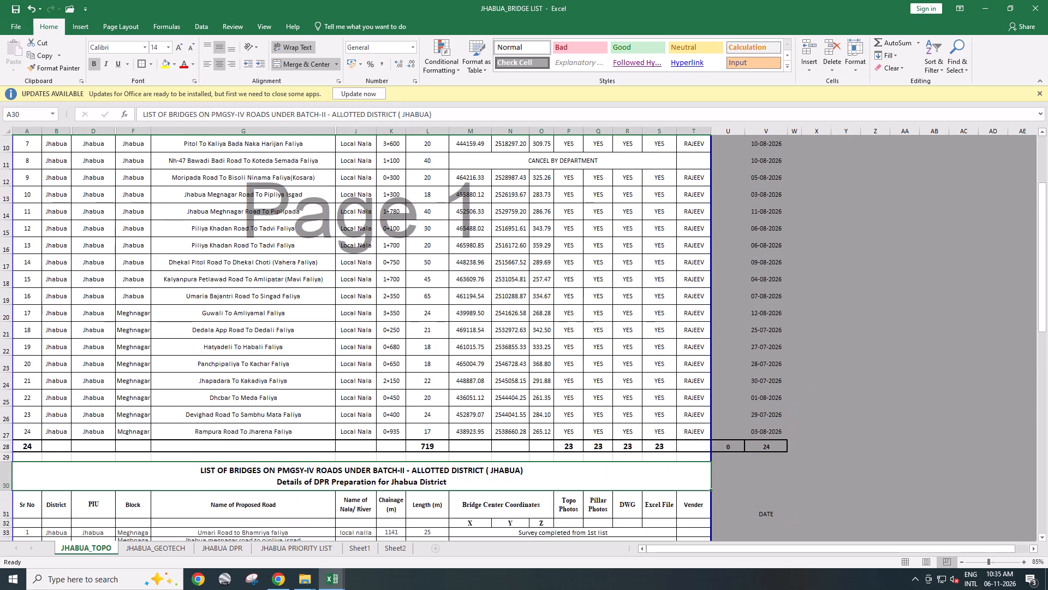
pyautogui.scroll(9, 599, 217)
pyautogui.moveTo(472, 140); pyautogui.dragTo(692, 145)
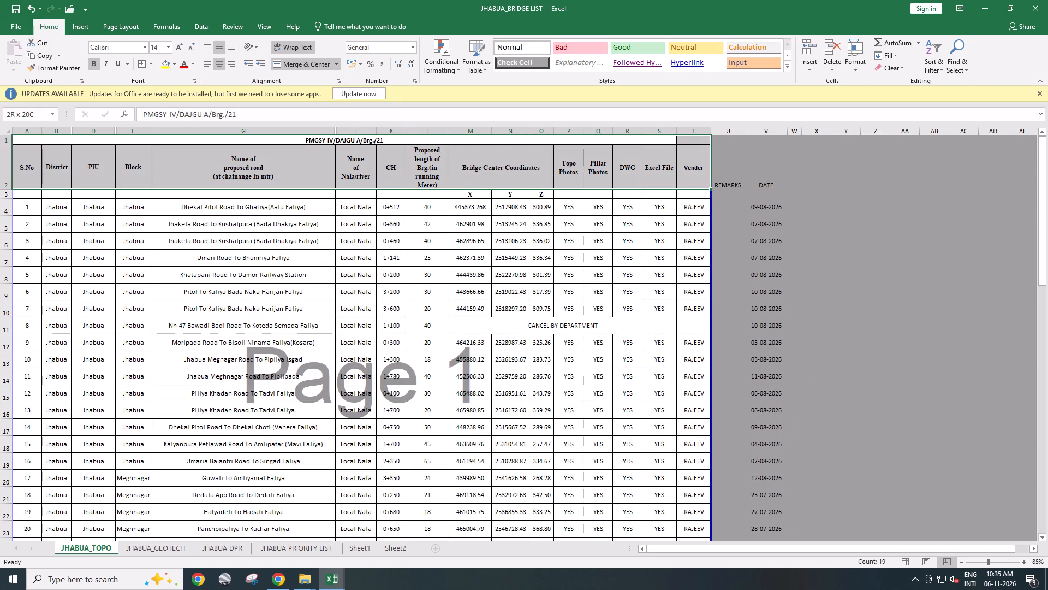
pyautogui.moveTo(692, 145); pyautogui.dragTo(693, 141)
pyautogui.doubleClick(301, 62)
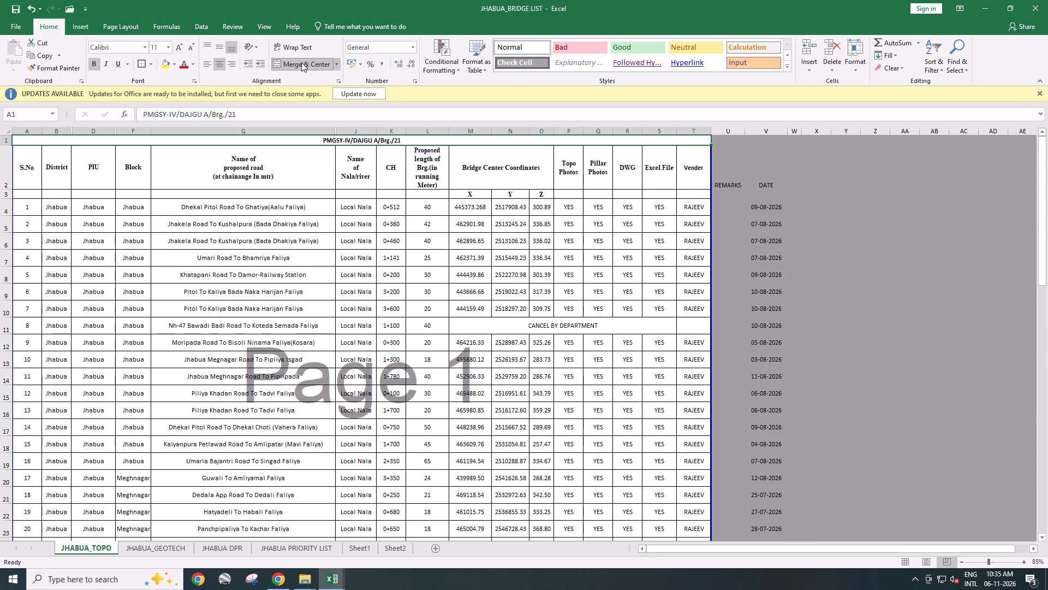
pyautogui.write('HB')
pyautogui.press('t')
pyautogui.click(553, 250)
# Set the PMGSY-IV/DAJGU A/Brg./21 title's font size to 14 and save the workbook.
pyautogui.scroll(1, 294, 173)
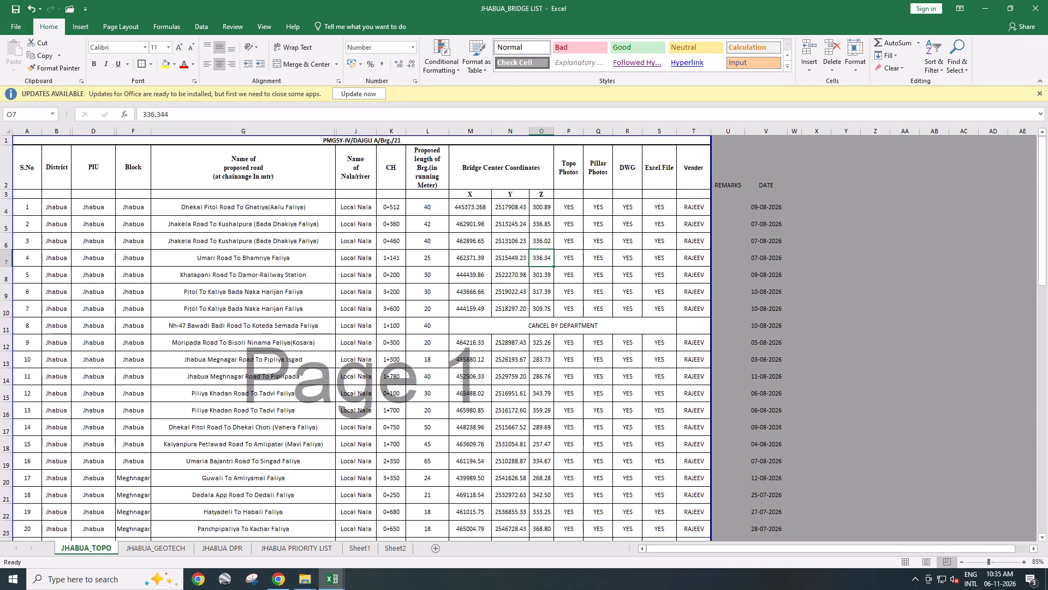
pyautogui.click(151, 141)
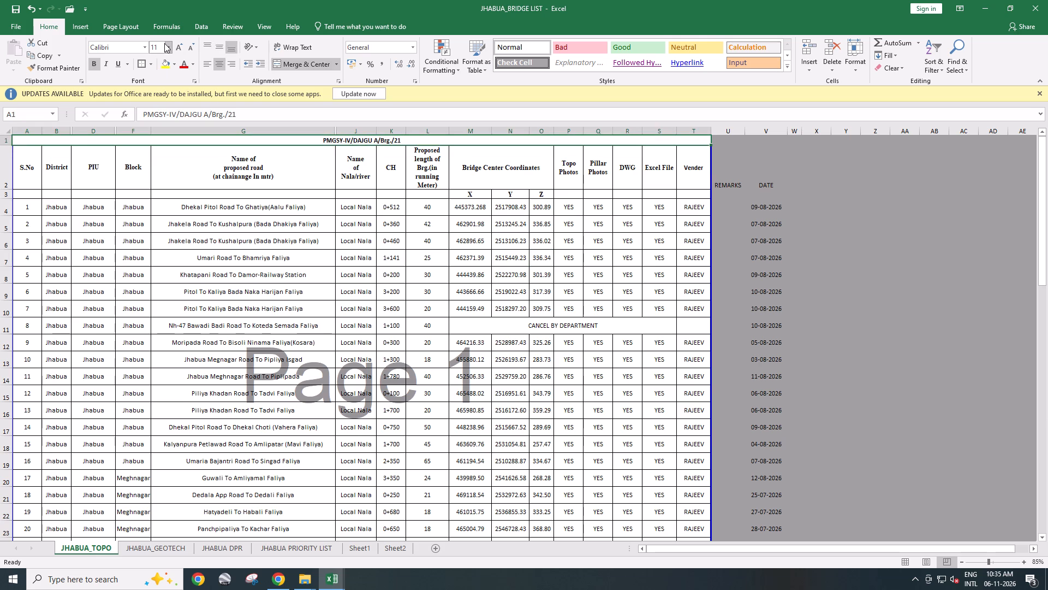
pyautogui.click(164, 47)
pyautogui.click(155, 48)
pyautogui.write('14')
pyautogui.press('Return')
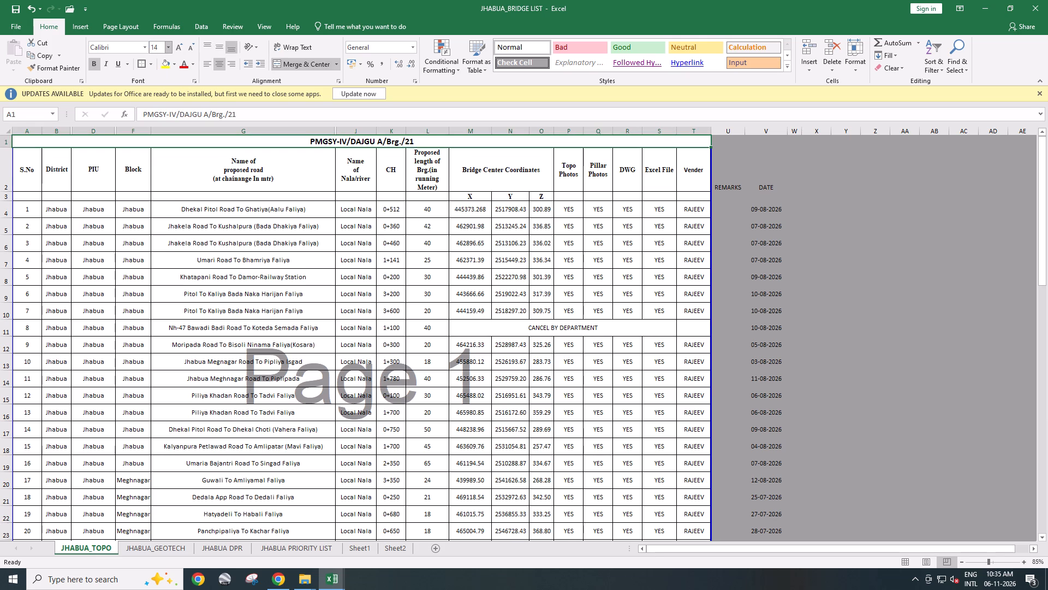
pyautogui.click(422, 343)
pyautogui.hotkey('ctrl', 's')
# Check the table pages through to the SEONI-JABALPUR table in the print preview.
pyautogui.hotkey('ctrl', 'p')
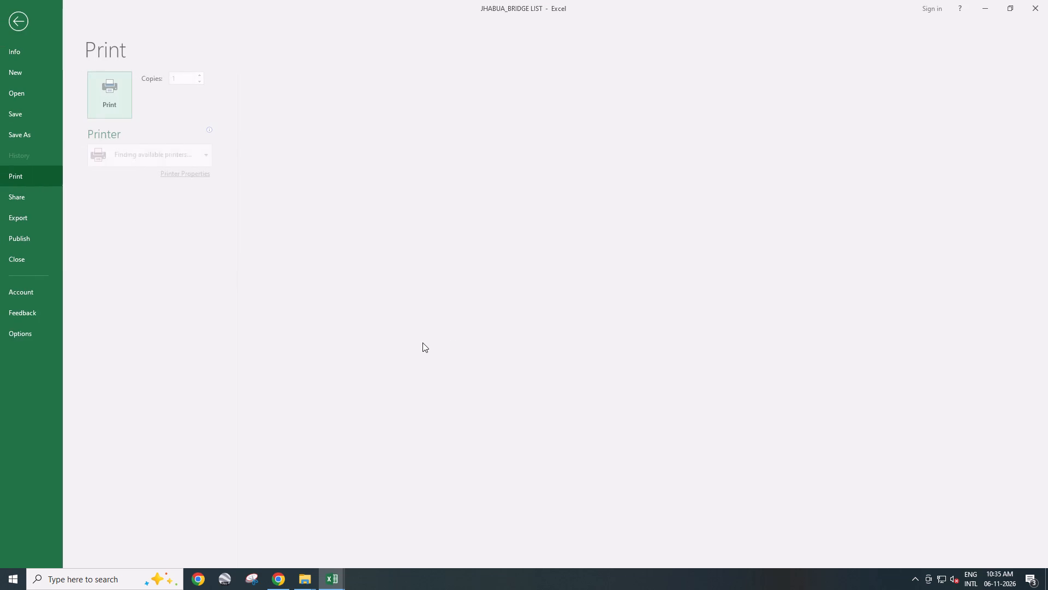
pyautogui.scroll(-1, 615, 333)
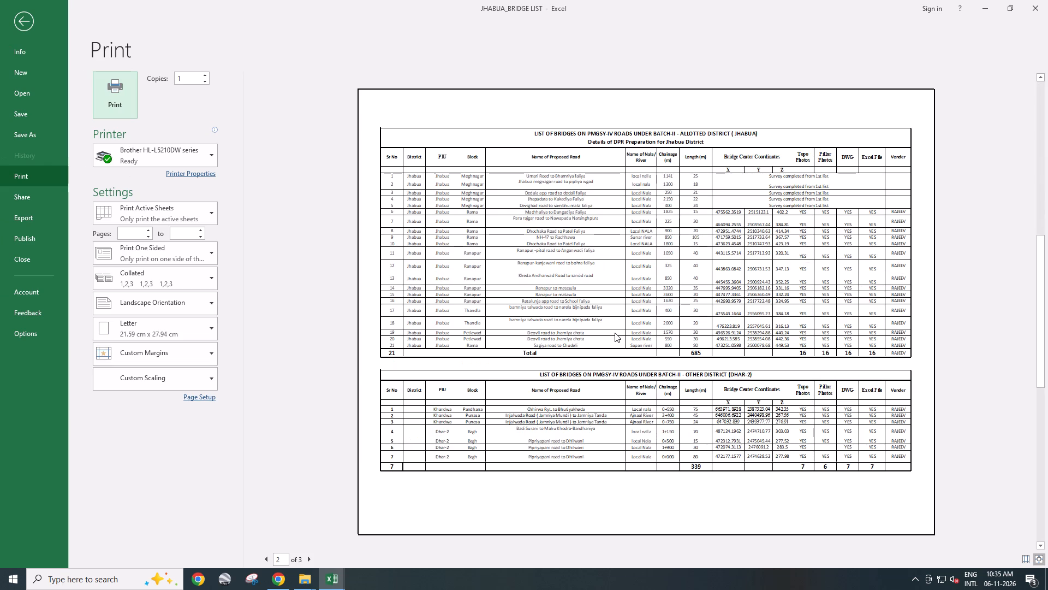
pyautogui.scroll(-1, 615, 333)
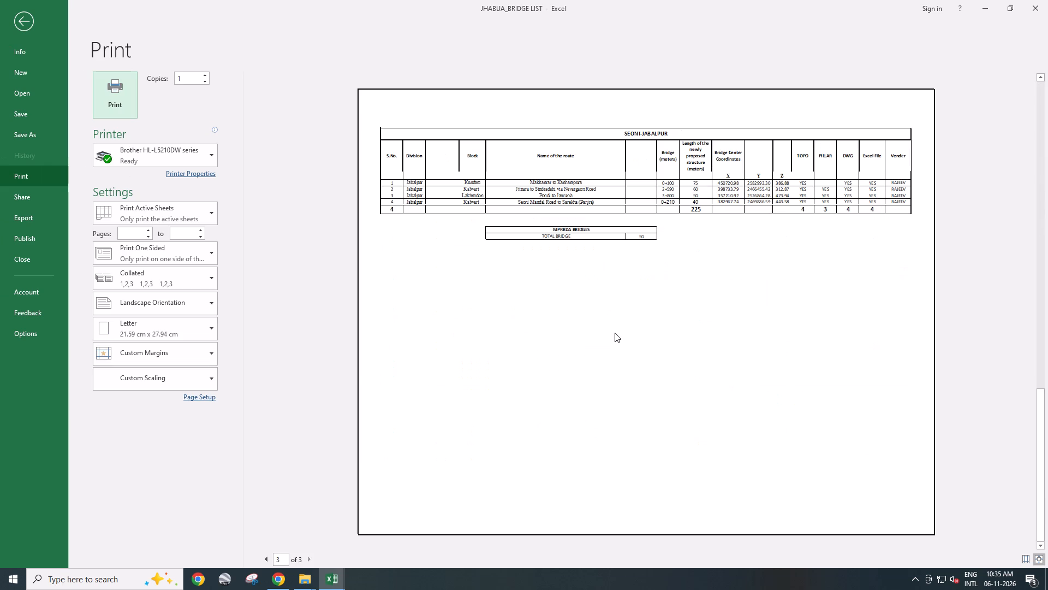
# Export the bridge list as a PDF, replacing the existing file JHABUA_BRIDGE RAJEEV LIST_06-11-2026.
pyautogui.click(17, 136)
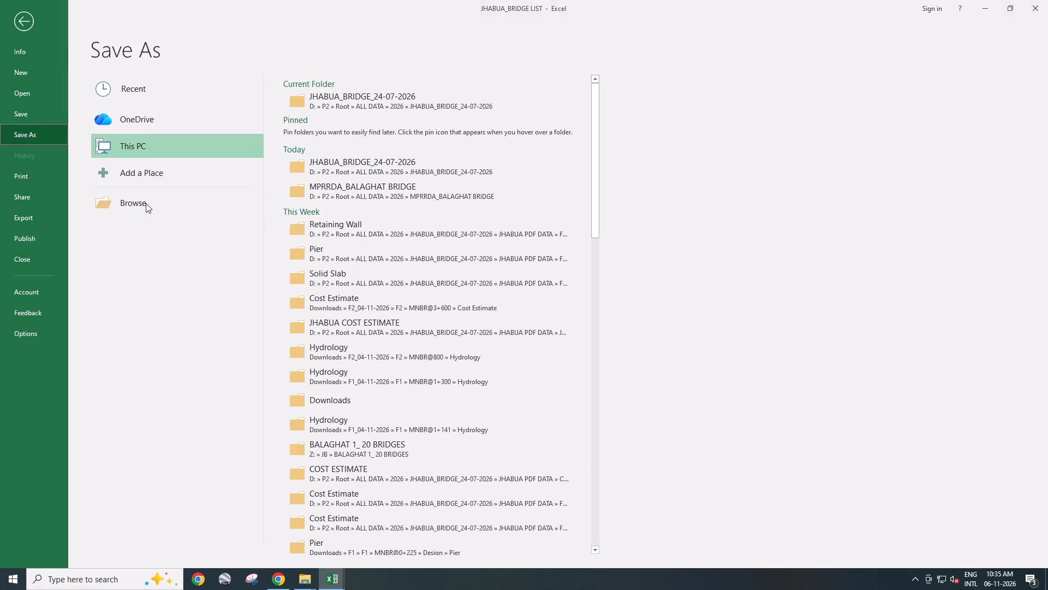
pyautogui.click(144, 192)
pyautogui.click(132, 234)
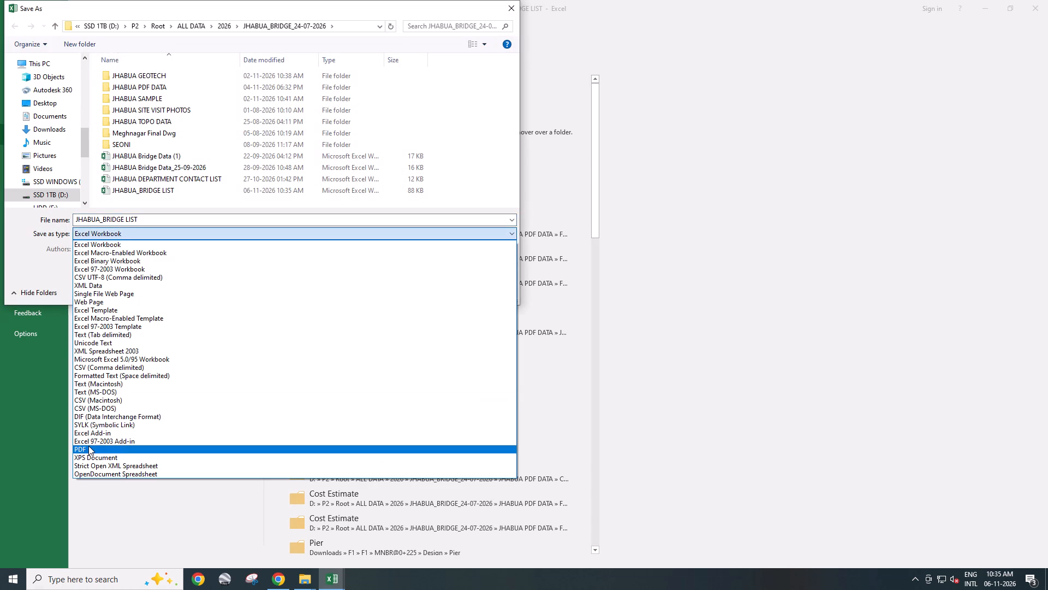
pyautogui.click(88, 446)
pyautogui.scroll(1, 186, 170)
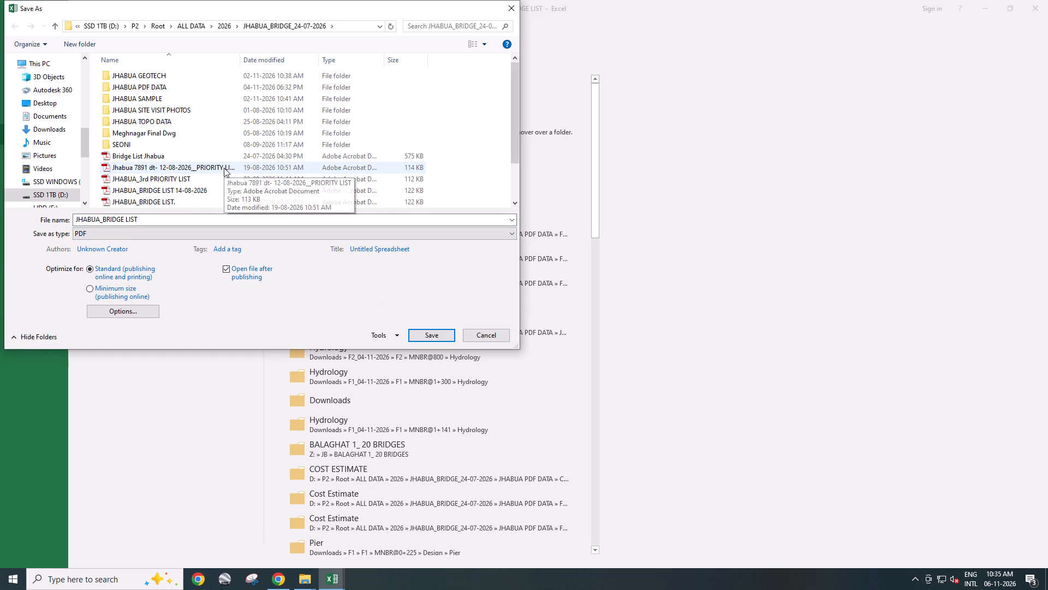
pyautogui.scroll(-3, 224, 168)
pyautogui.click(224, 179)
pyautogui.click(420, 331)
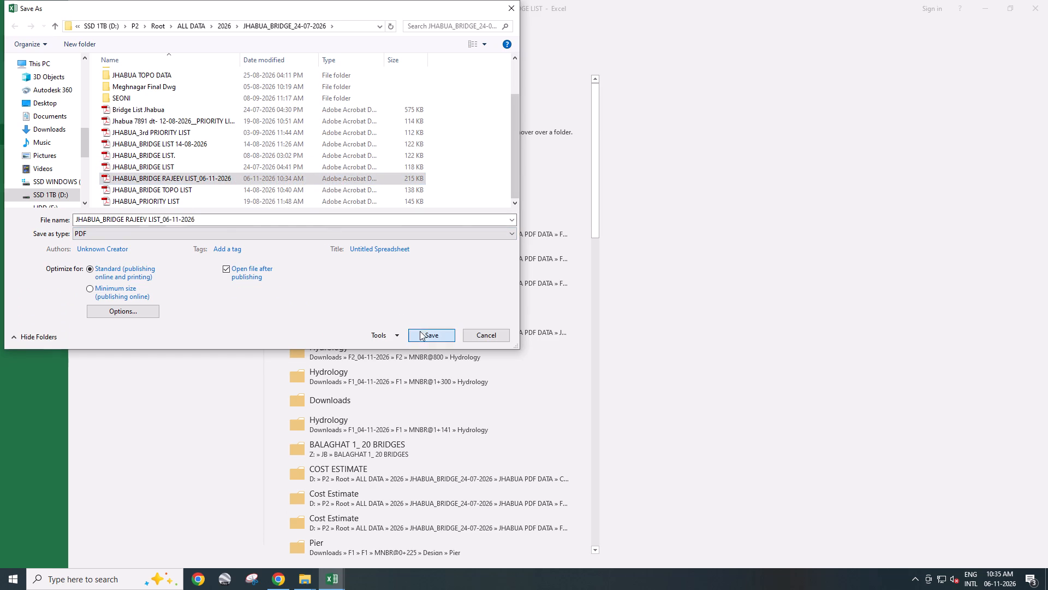
pyautogui.click(550, 290)
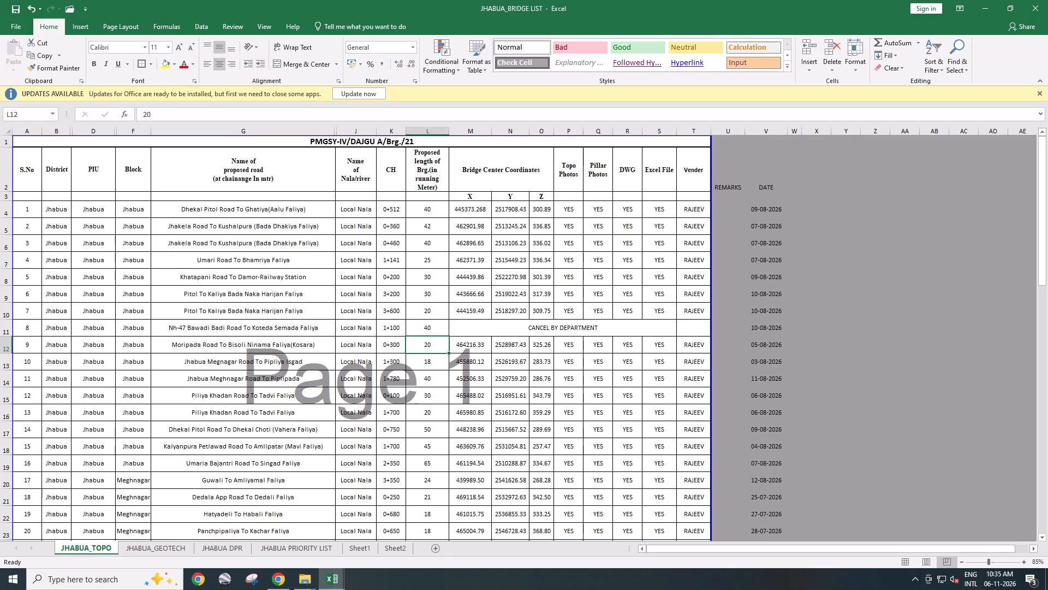
# Look through the pages of the exported bridge list PDF and close it.
pyautogui.scroll(-3, 451, 332)
pyautogui.scroll(1, 450, 329)
pyautogui.scroll(-1, 450, 329)
pyautogui.scroll(1, 450, 329)
pyautogui.scroll(-1, 450, 329)
pyautogui.scroll(7, 447, 326)
pyautogui.click(541, 15)
# Save and close the JHABUA_BRIDGE LIST workbook.
pyautogui.hotkey('ctrl', 's')
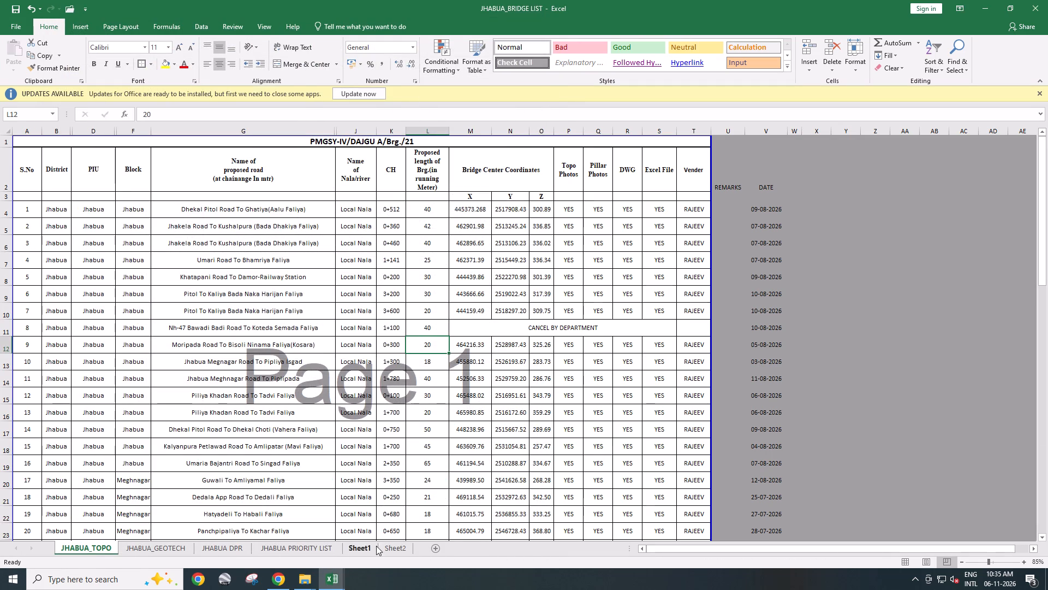
pyautogui.click(1046, 5)
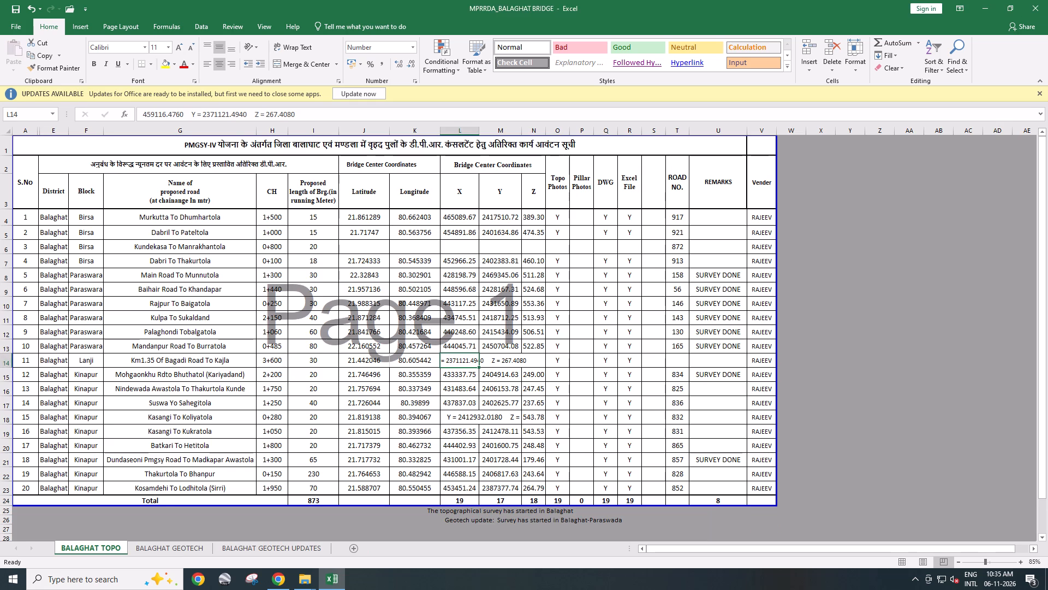
# In the Kasangi To Koliyatola row, move 2412932.0180 into the Y column and leave only 437370.4250 under X.
pyautogui.click(432, 512)
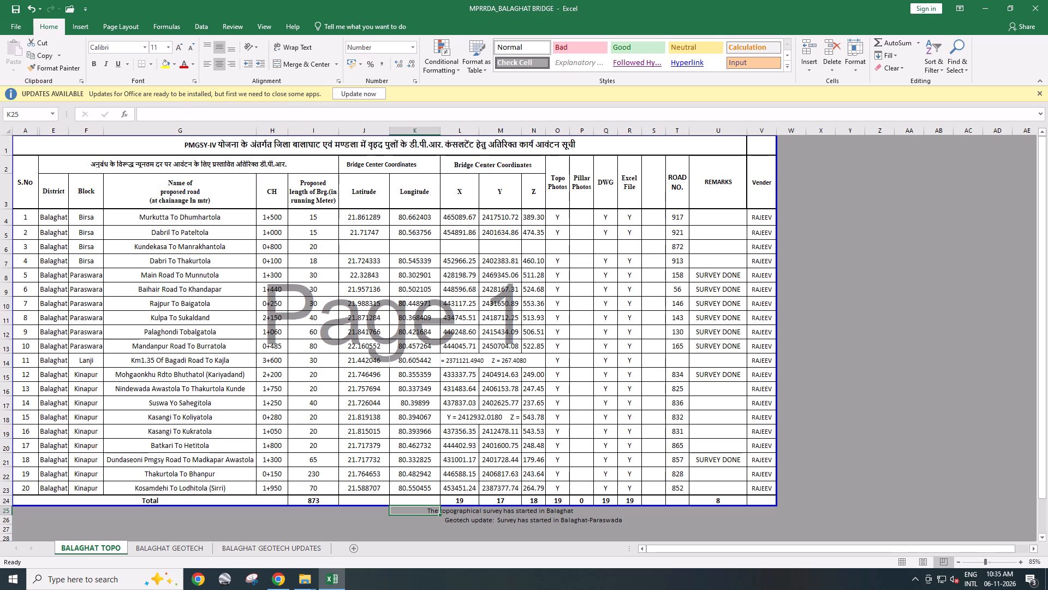
pyautogui.click(461, 417)
pyautogui.moveTo(204, 116); pyautogui.dragTo(213, 120)
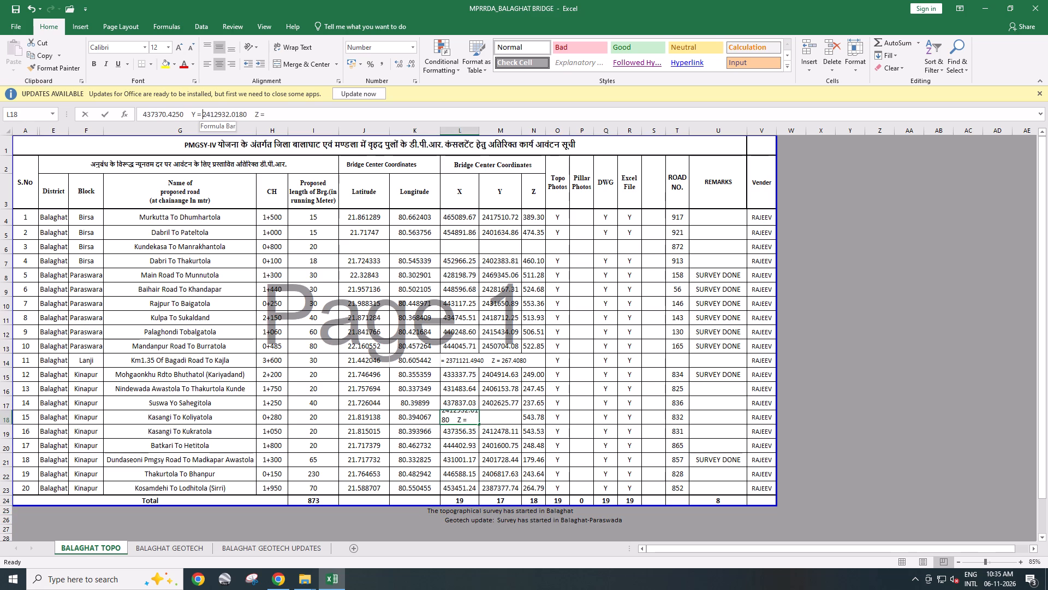
pyautogui.moveTo(213, 120); pyautogui.dragTo(249, 117)
pyautogui.hotkey('ctrl', 'x')
pyautogui.click(504, 416)
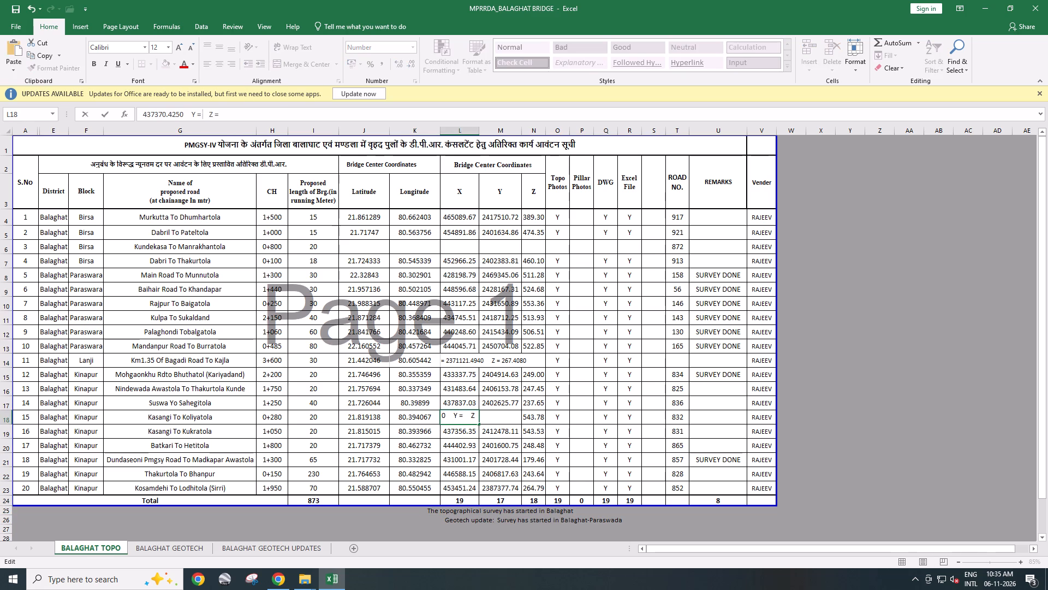
pyautogui.hotkey('ctrl', 'v')
pyautogui.click(466, 414)
pyautogui.moveTo(191, 115); pyautogui.dragTo(230, 115)
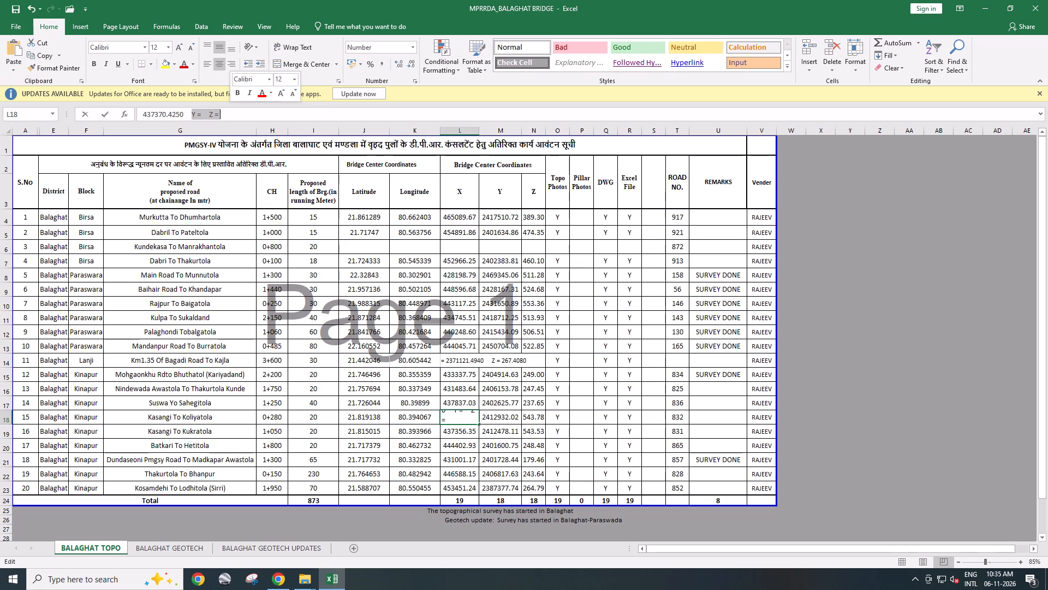
pyautogui.press('BackSpace')
pyautogui.click(480, 417)
# In the Km1.35 Of Bagadi Road To Kajla row, move 267.4080 into the Z column and 2371121.4940 into the Y column.
pyautogui.click(467, 360)
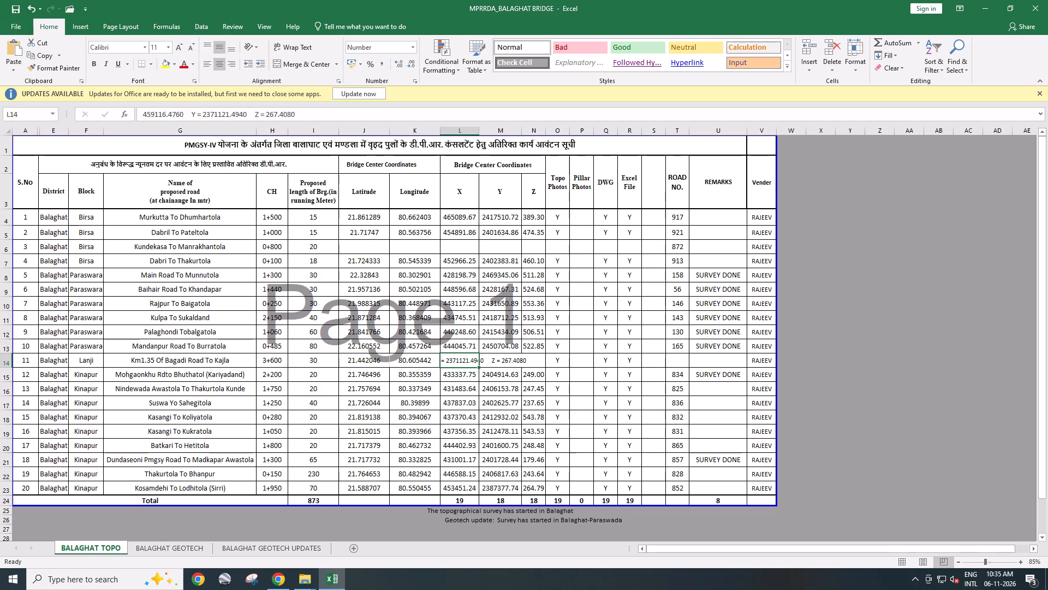
pyautogui.moveTo(265, 113); pyautogui.dragTo(326, 113)
pyautogui.hotkey('ctrl', 'x')
pyautogui.click(536, 364)
pyautogui.hotkey('ctrl', 'v')
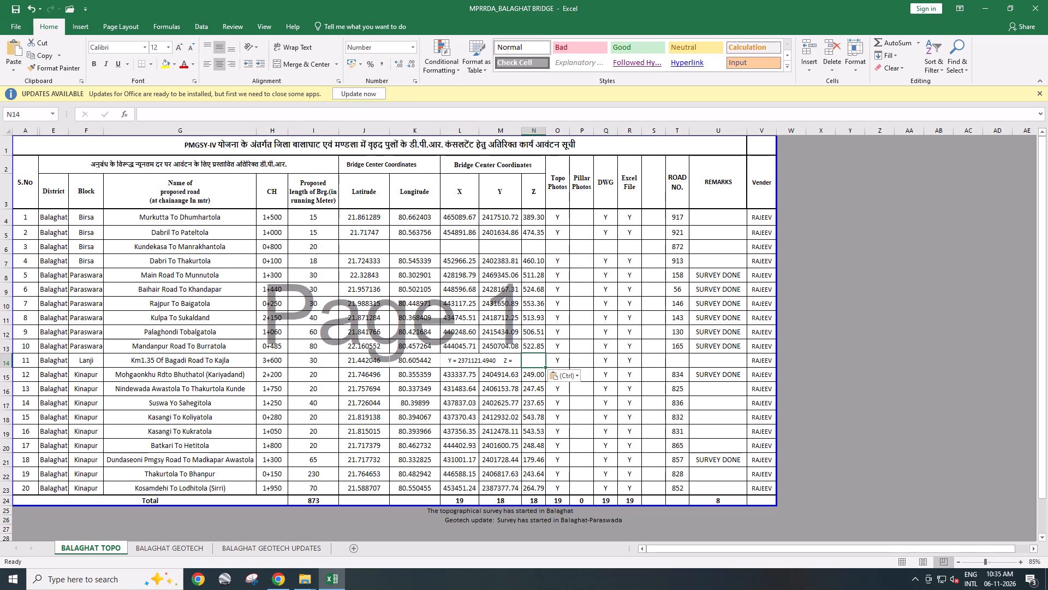
pyautogui.click(448, 359)
pyautogui.moveTo(203, 114); pyautogui.dragTo(248, 112)
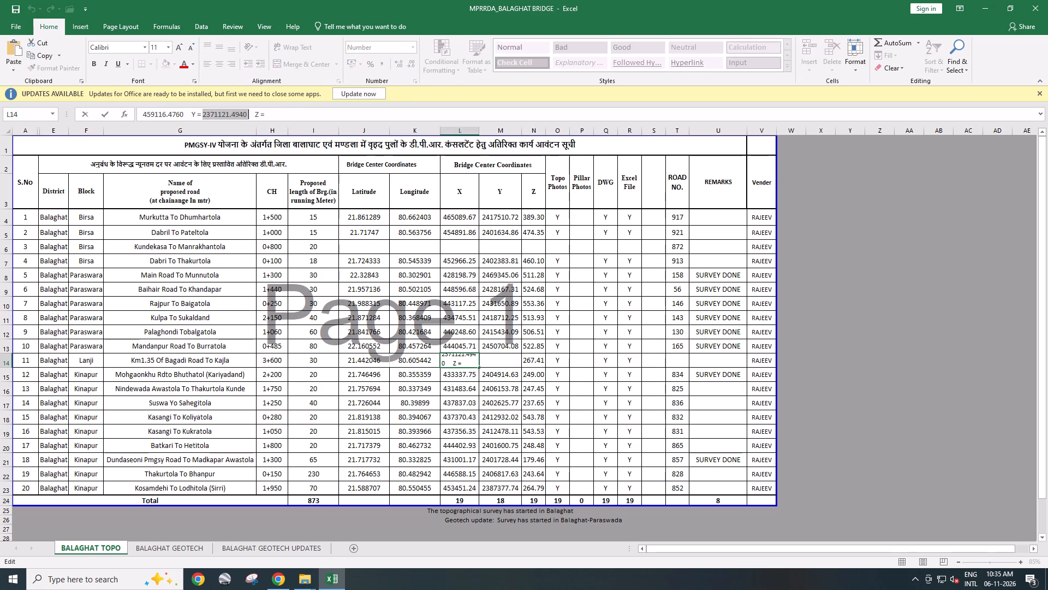
pyautogui.hotkey('ctrl', 'x')
pyautogui.click(501, 360)
pyautogui.hotkey('ctrl', 'v')
# Strip the leftover Y and Z labels from the Bagadi Road To Kajla X cell, leaving 459116.4760, and save.
pyautogui.click(457, 361)
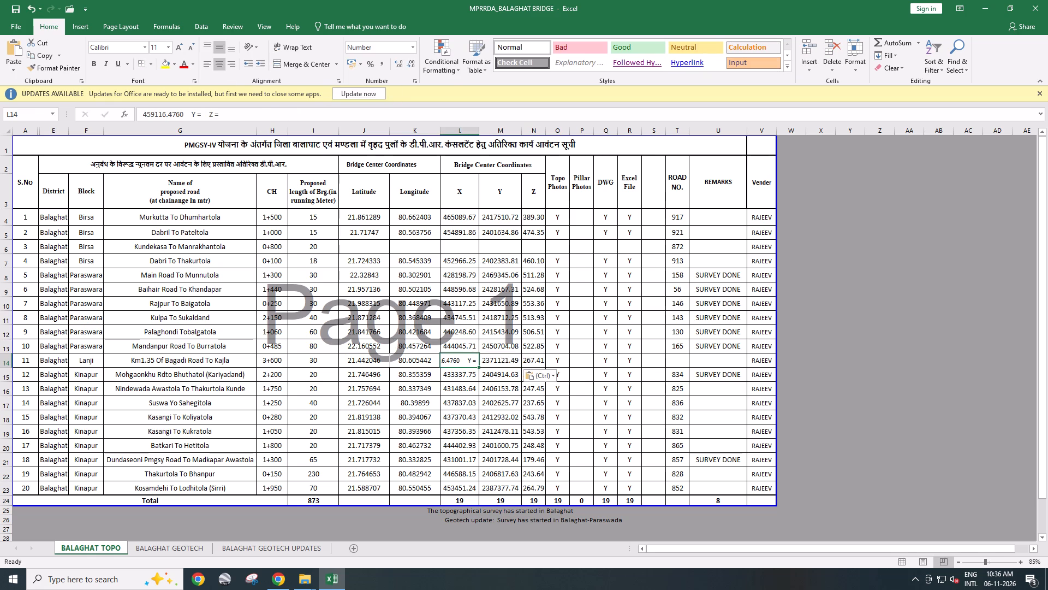
pyautogui.moveTo(202, 114); pyautogui.dragTo(246, 119)
pyautogui.press('BackSpace')
pyautogui.press('BackSpace')
pyautogui.press('BackSpace')
pyautogui.press('BackSpace')
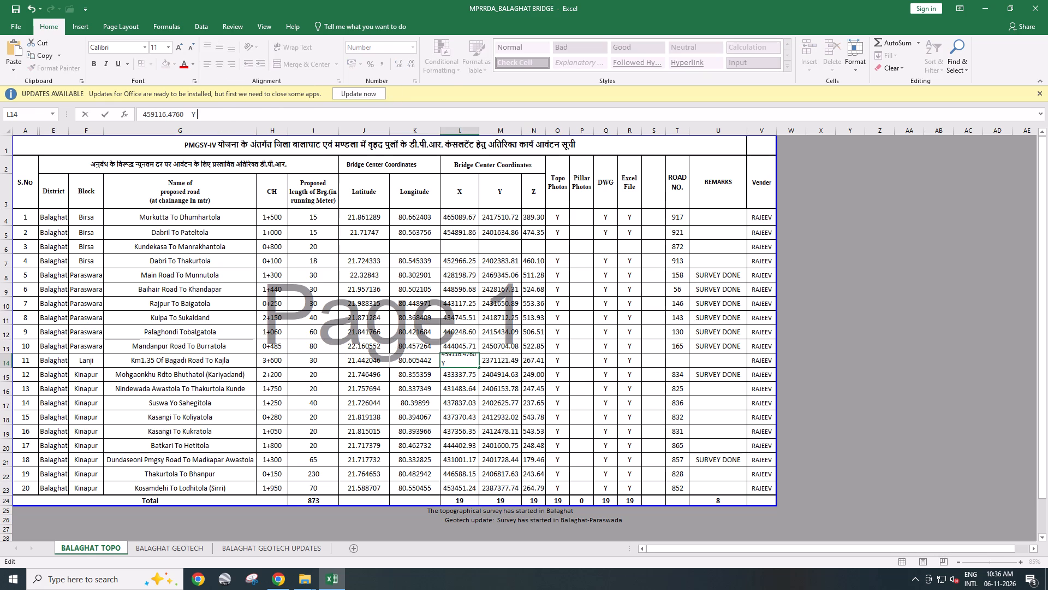
pyautogui.press('BackSpace')
pyautogui.click(487, 409)
pyautogui.hotkey('ctrl', 's')
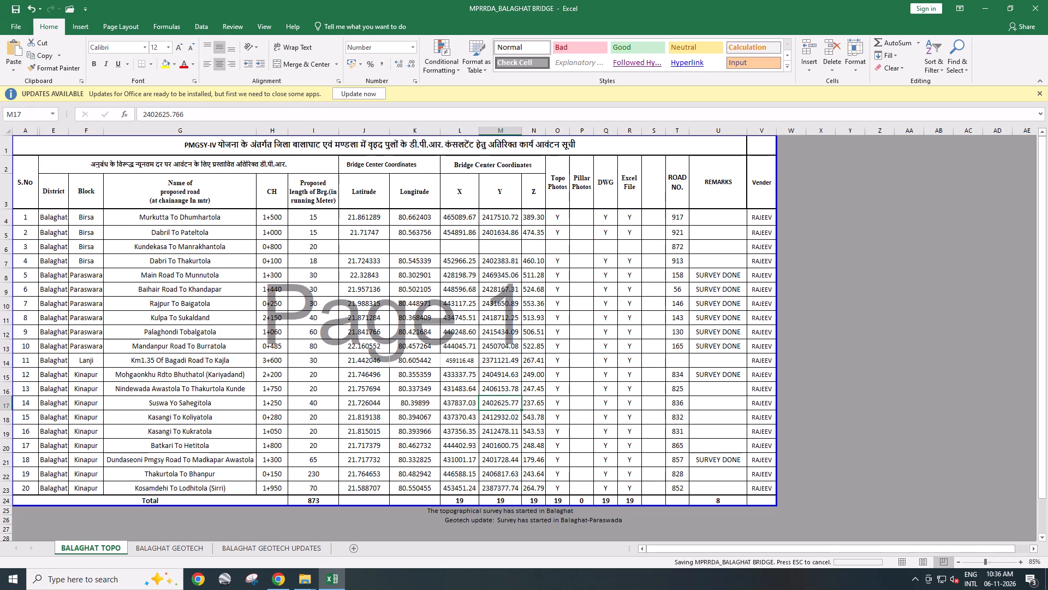
# Copy the formatting of the Mandanpur Road To Burratola X cell onto coordinate cells L12 to N18 and save.
pyautogui.click(458, 348)
pyautogui.click(68, 71)
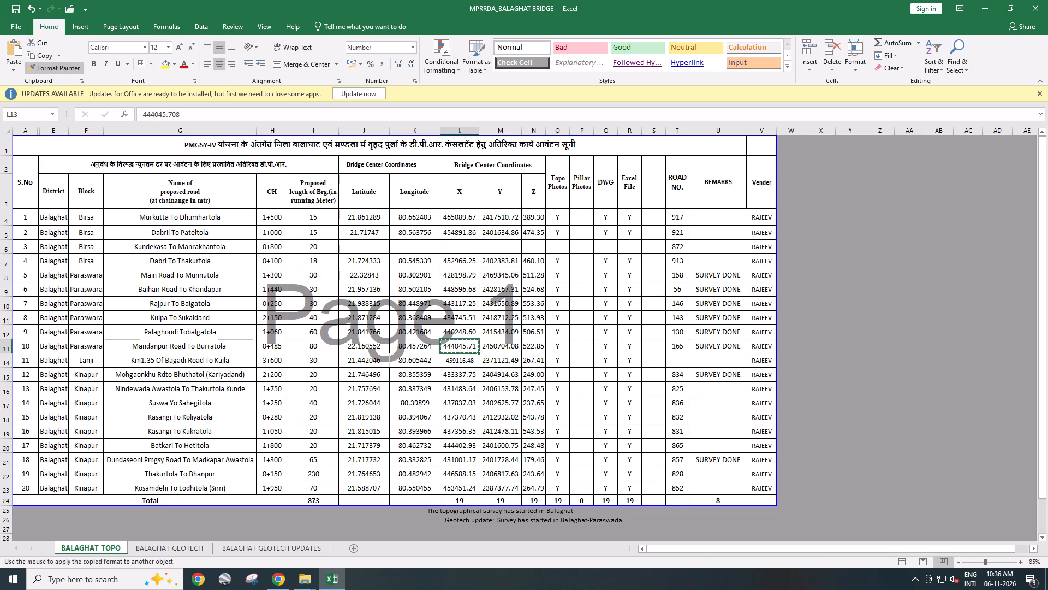
pyautogui.moveTo(461, 331); pyautogui.dragTo(529, 421)
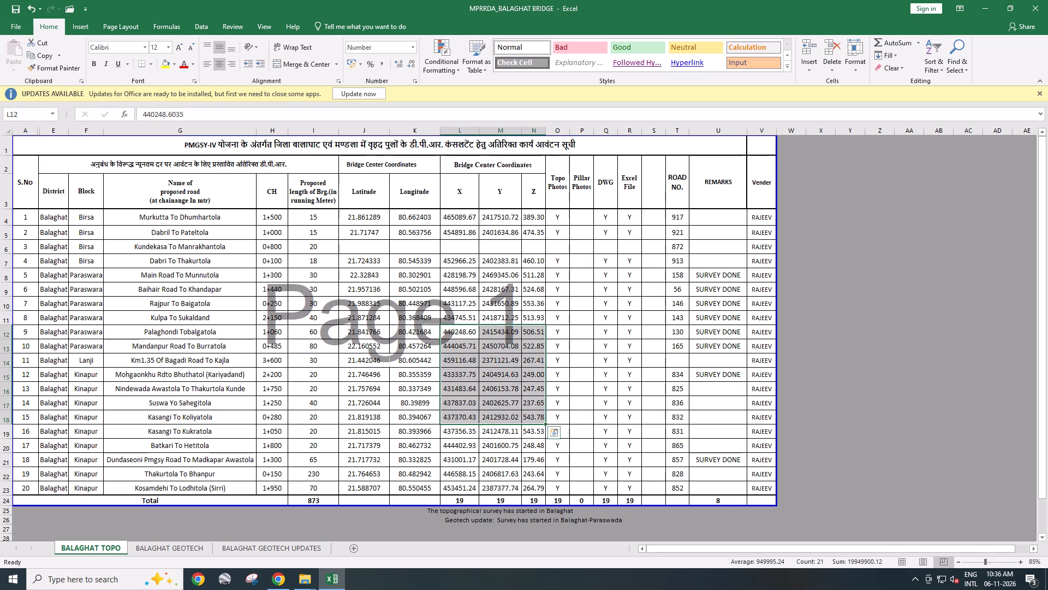
pyautogui.hotkey('ctrl', 's')
pyautogui.click(473, 403)
pyautogui.hotkey('ctrl', 's')
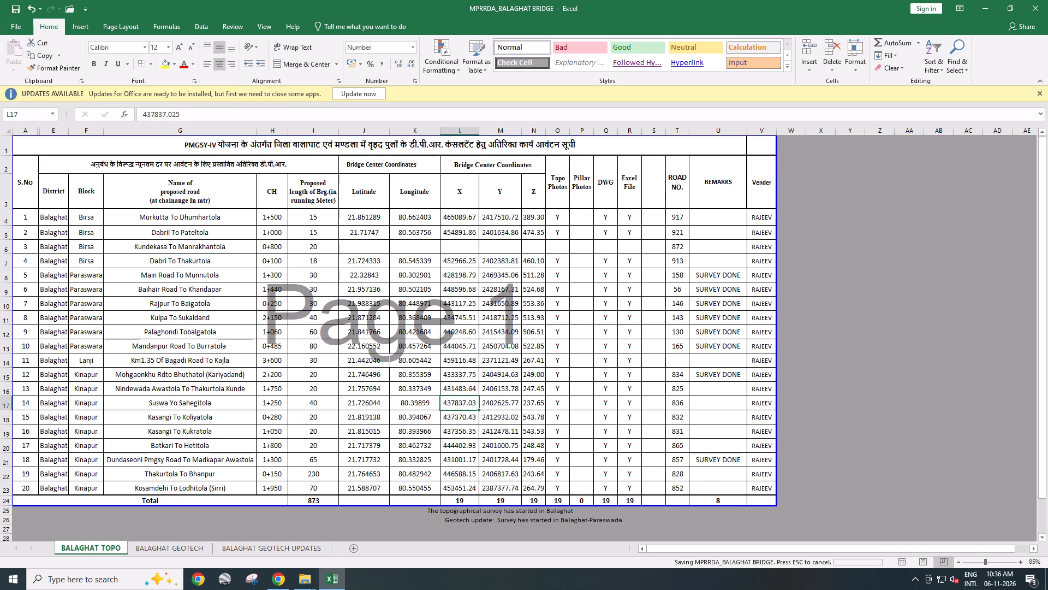
# Autofit the width of the Block column on the BALAGHAT TOPO sheet and save the workbook.
pyautogui.scroll(8, 490, 364)
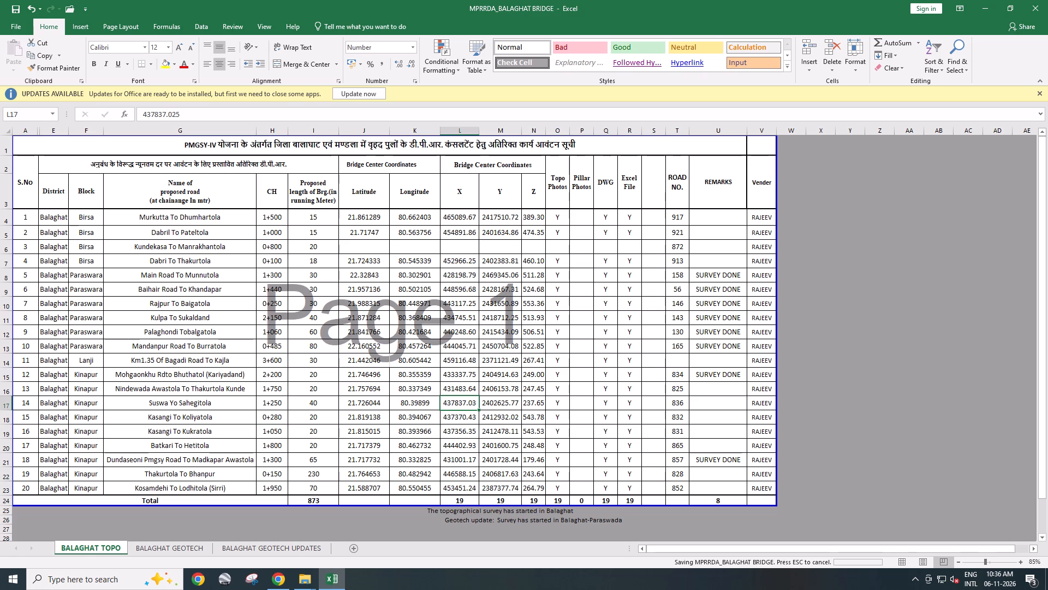
pyautogui.doubleClick(102, 132)
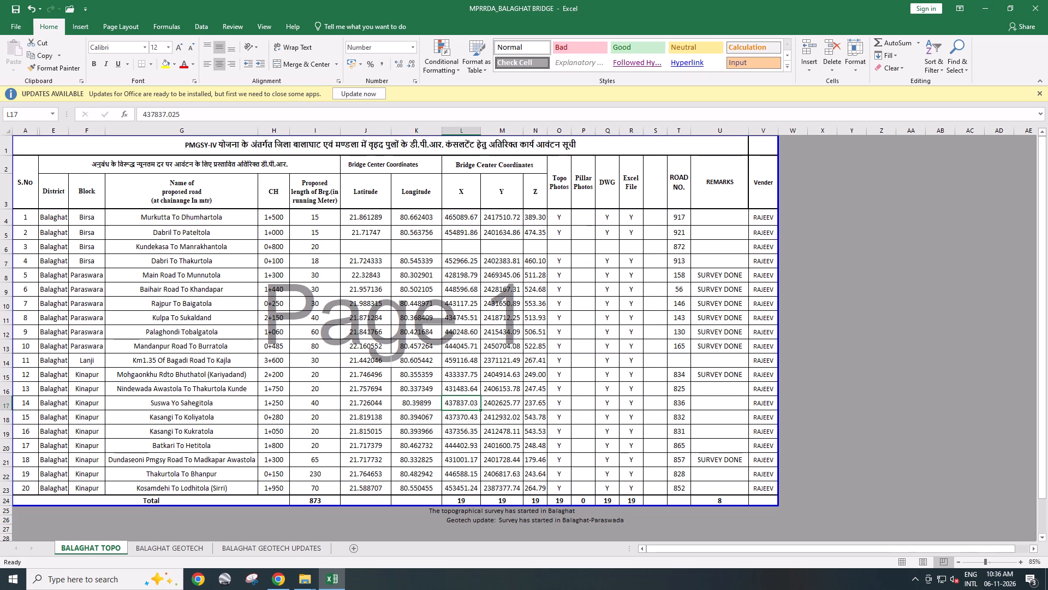
pyautogui.hotkey('ctrl', 's')
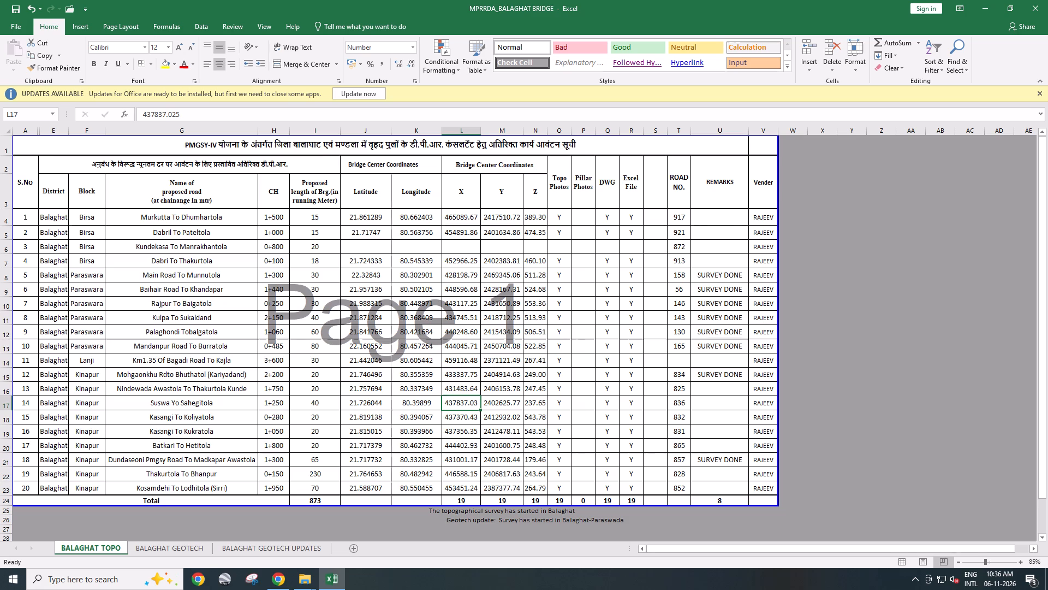
# Open the JHABUA_BRIDGE RAJEEV LIST_06-11-2026 PDF from the JHABUA_BRIDGE_24-07-2026 folder, review the exported table, and close it.
pyautogui.click(302, 576)
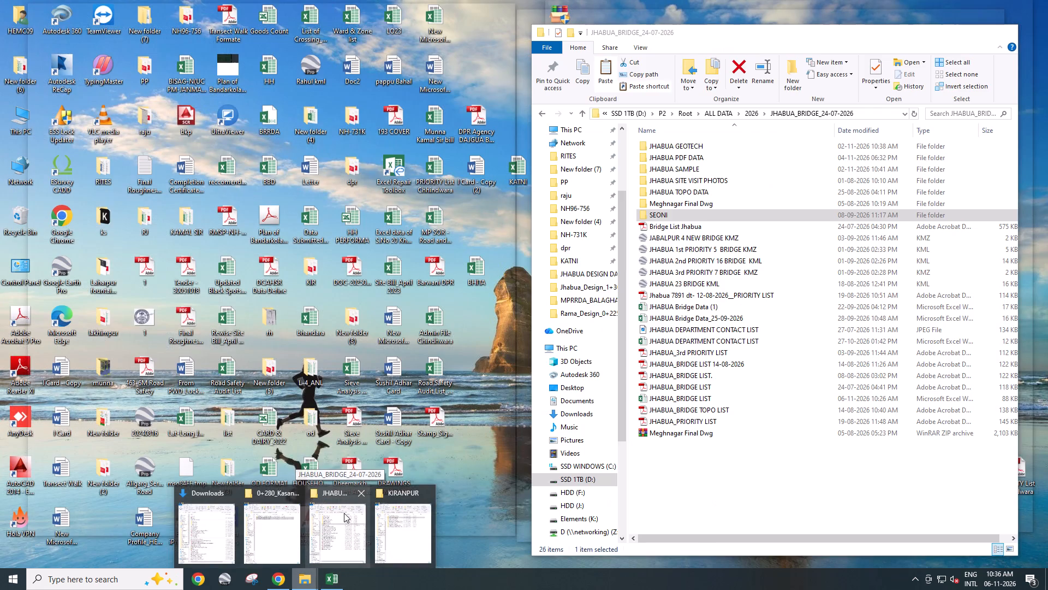
pyautogui.click(344, 513)
pyautogui.doubleClick(739, 407)
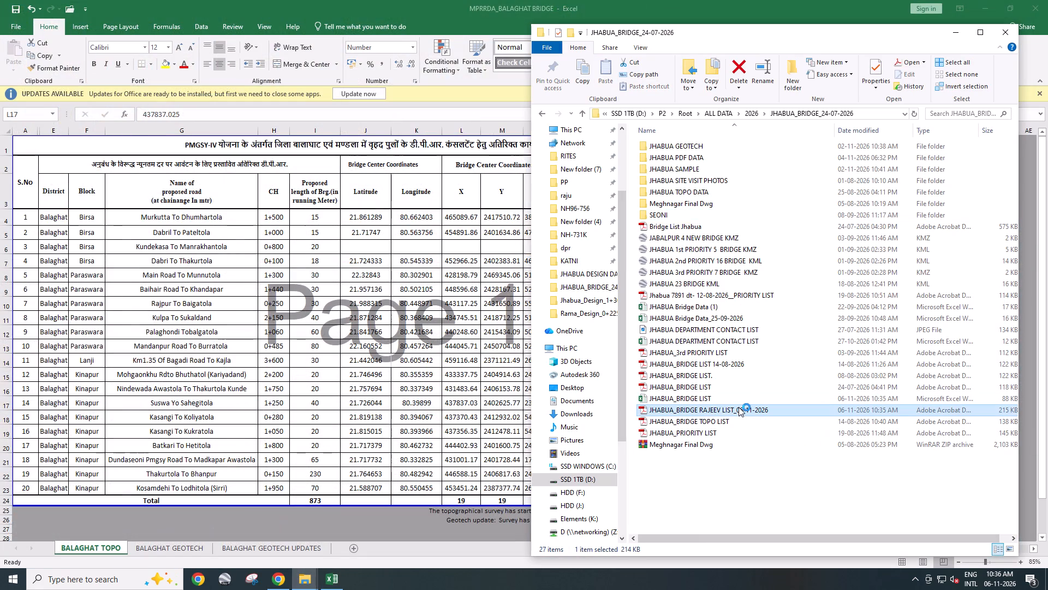
pyautogui.click(299, 340)
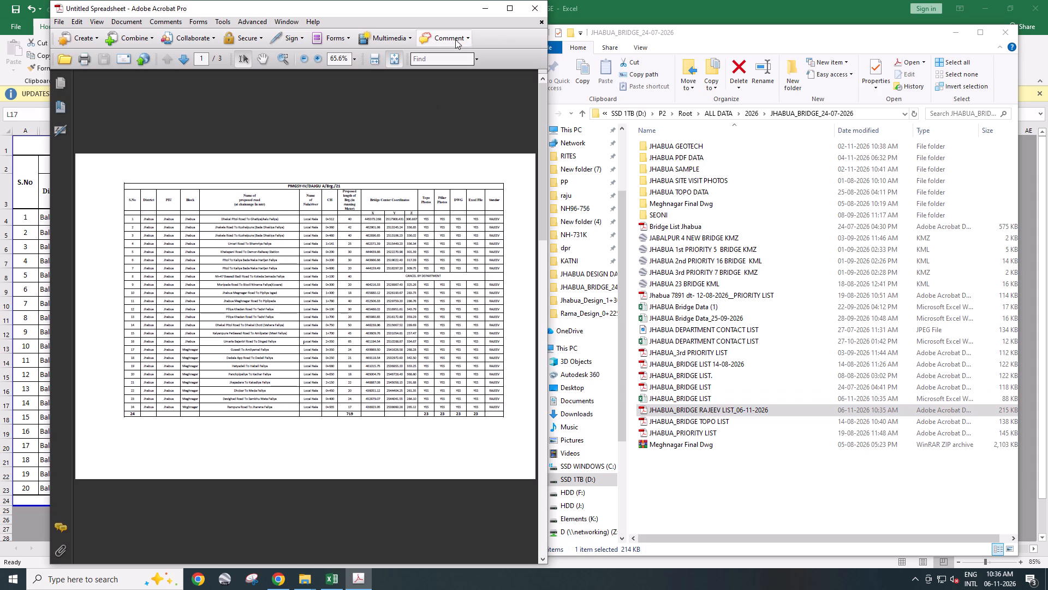
pyautogui.click(509, 8)
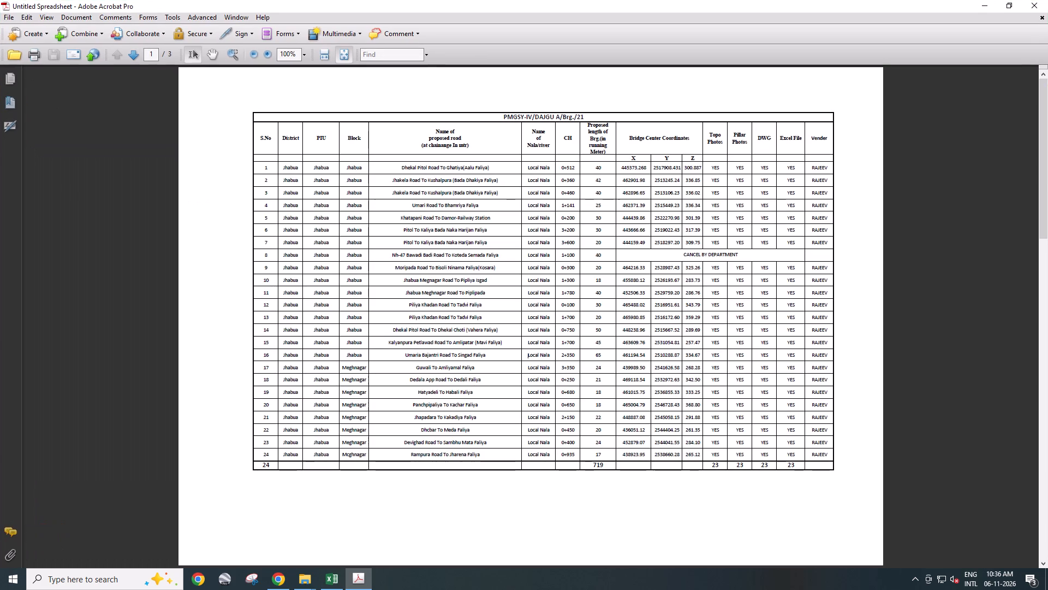
pyautogui.scroll(-2, 594, 399)
pyautogui.scroll(6, 594, 399)
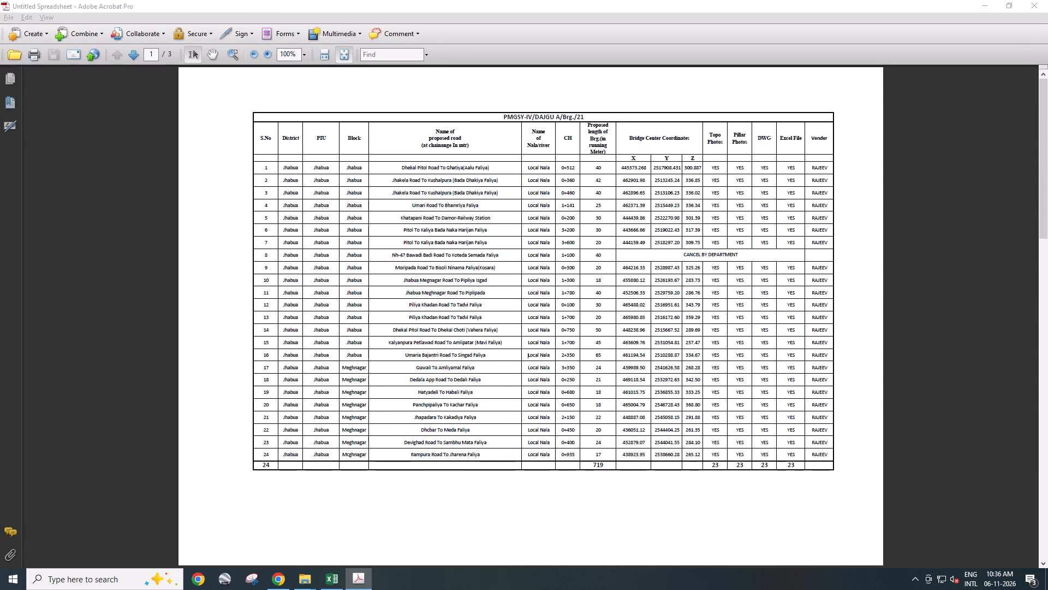
pyautogui.hotkey('alt', 'Tab')
pyautogui.click(334, 575)
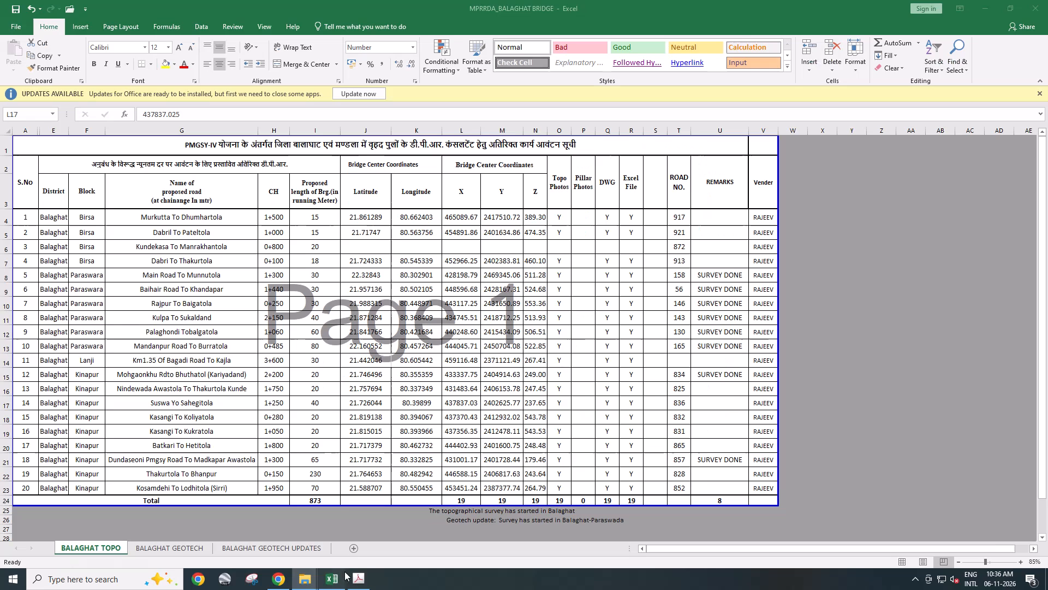
pyautogui.click(313, 581)
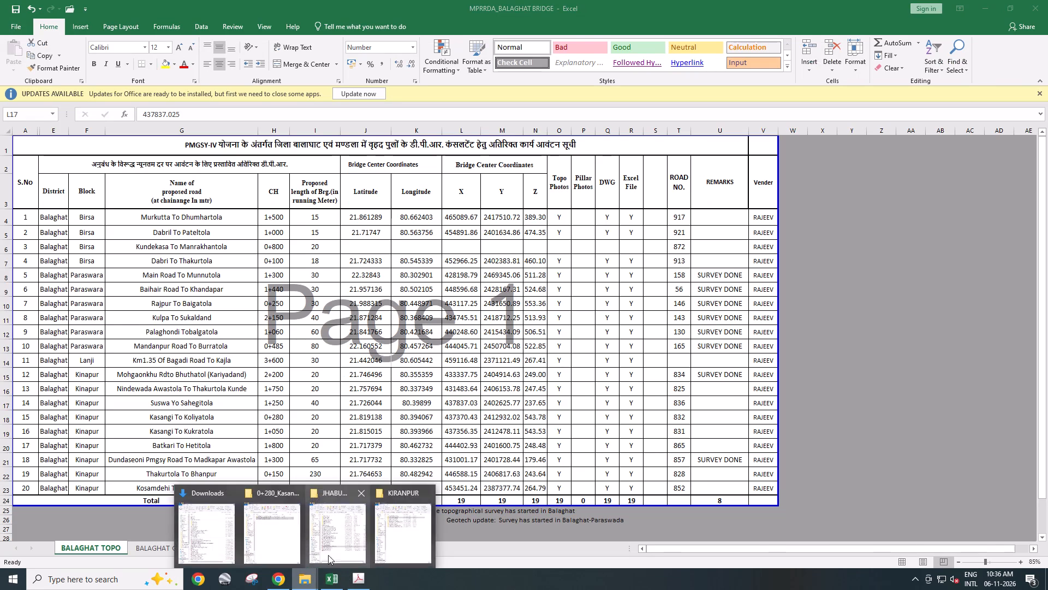
pyautogui.click(348, 533)
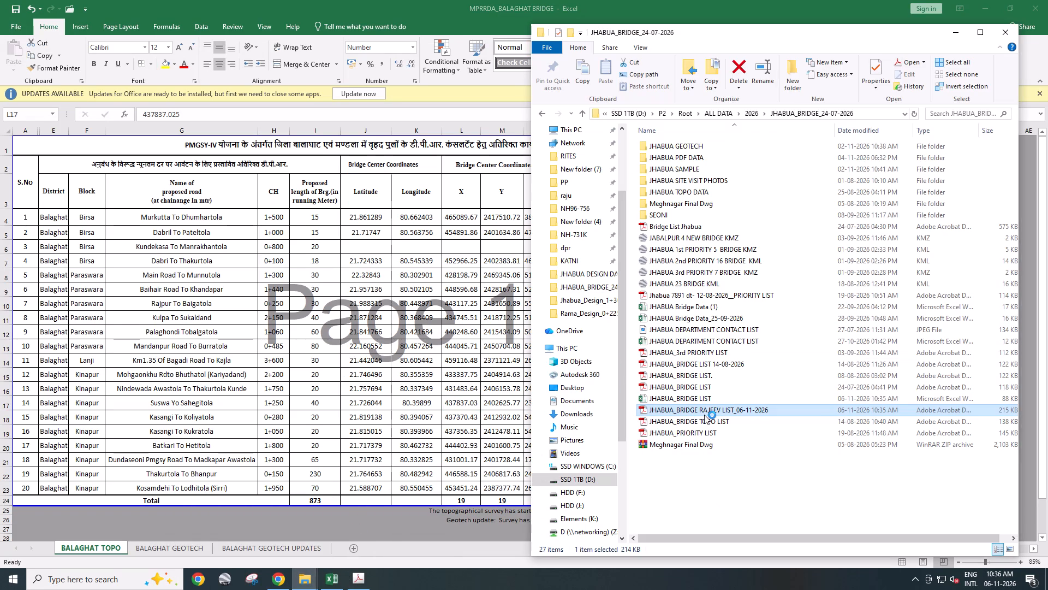
pyautogui.doubleClick(704, 415)
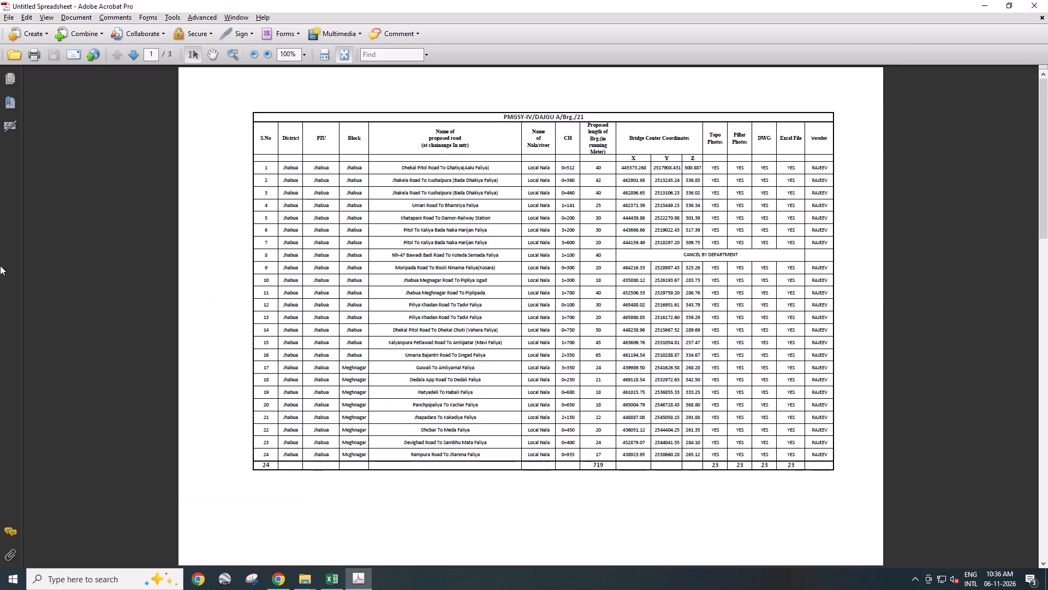
pyautogui.click(1045, 0)
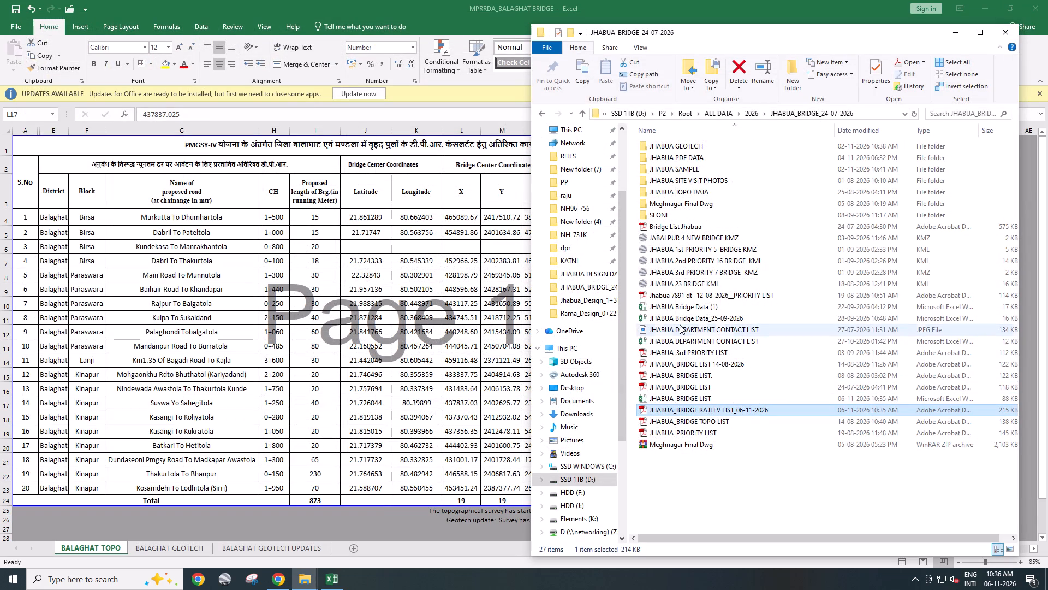
# Open the JHABUA_BRIDGE LIST workbook from the JHABUA_BRIDGE_24-07-2026 folder.
pyautogui.doubleClick(689, 397)
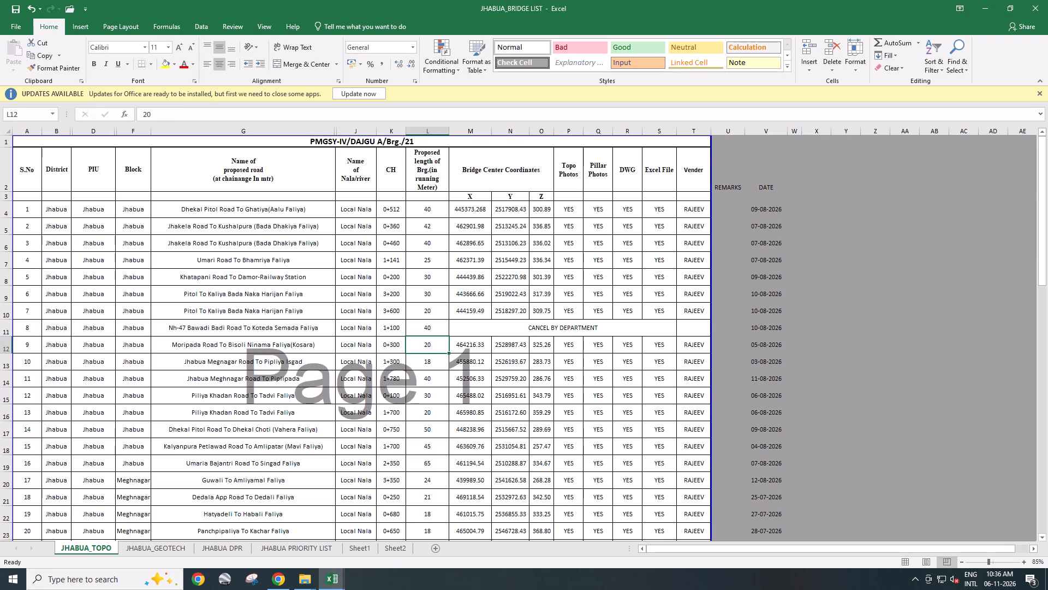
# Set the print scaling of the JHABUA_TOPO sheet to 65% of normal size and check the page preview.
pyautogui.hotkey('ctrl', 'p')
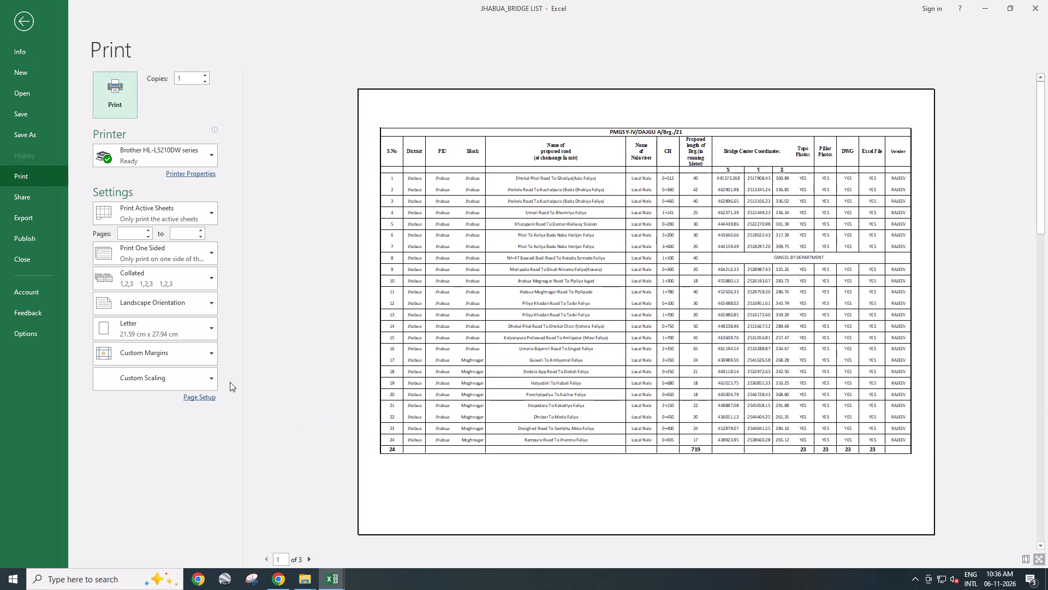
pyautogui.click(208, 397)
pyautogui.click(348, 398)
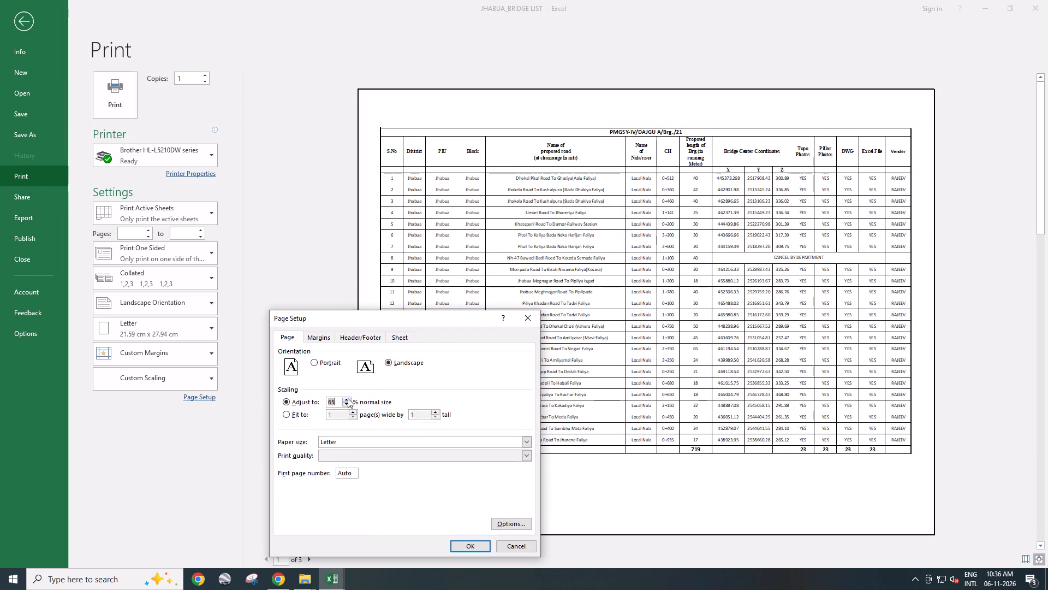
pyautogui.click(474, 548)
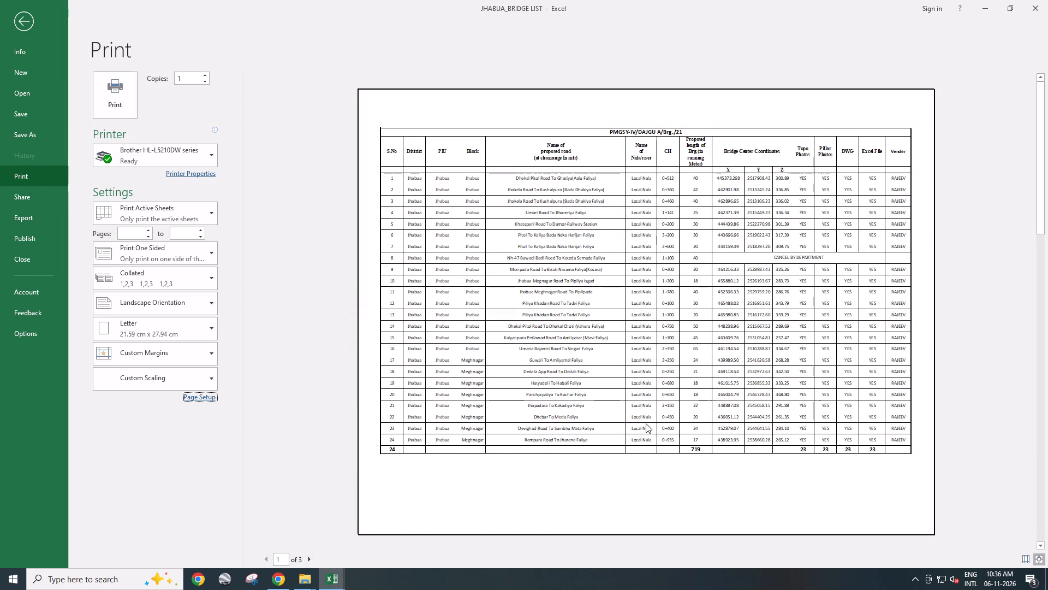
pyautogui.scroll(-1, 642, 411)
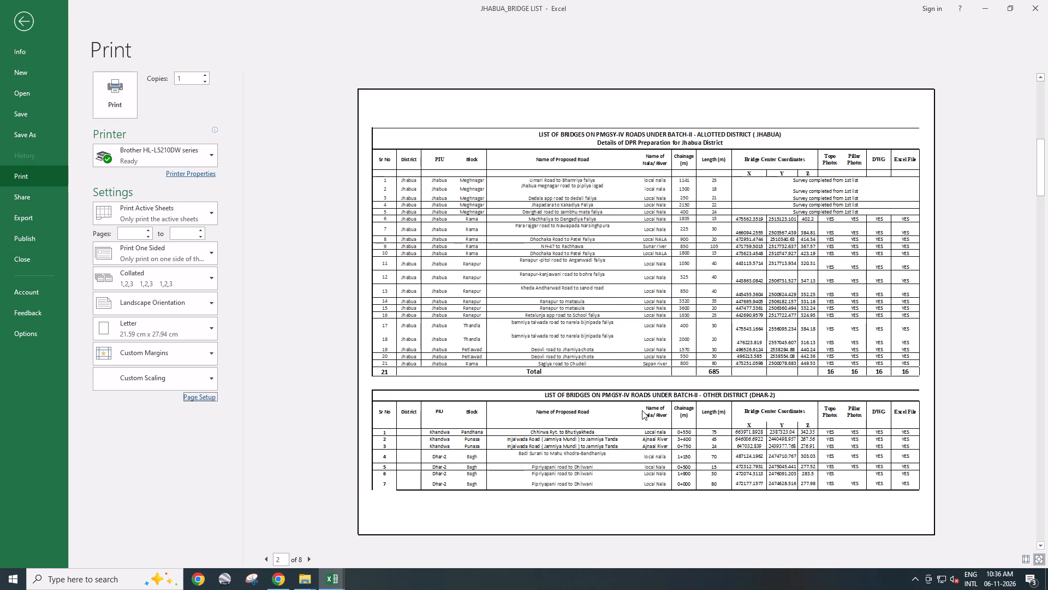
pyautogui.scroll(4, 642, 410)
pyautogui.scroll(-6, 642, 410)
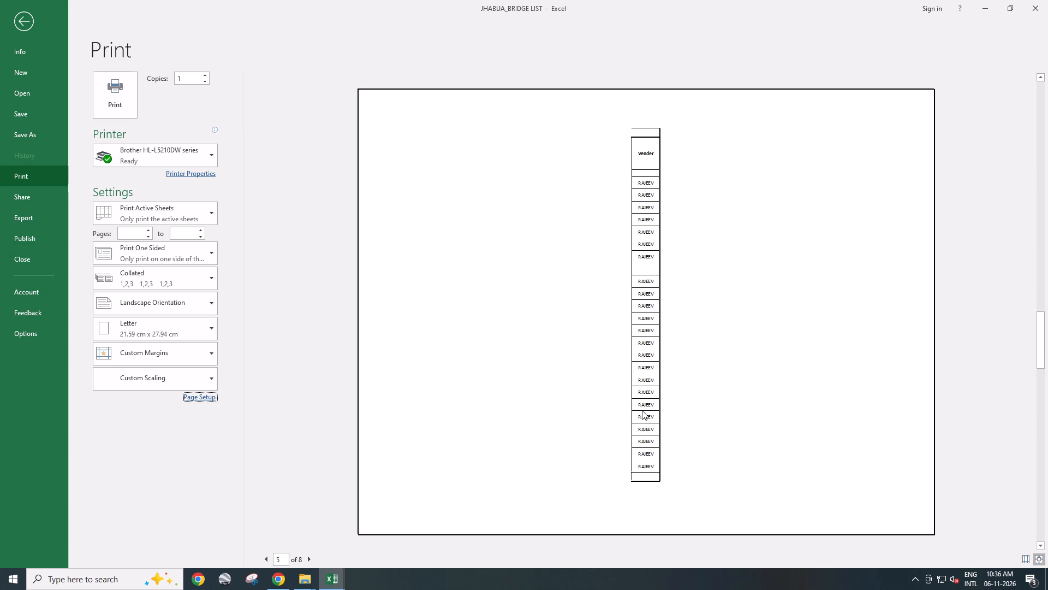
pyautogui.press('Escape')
# Move the vertical page break beyond the Vender column so it fits on the same page, and check the print preview.
pyautogui.moveTo(677, 364); pyautogui.dragTo(733, 368)
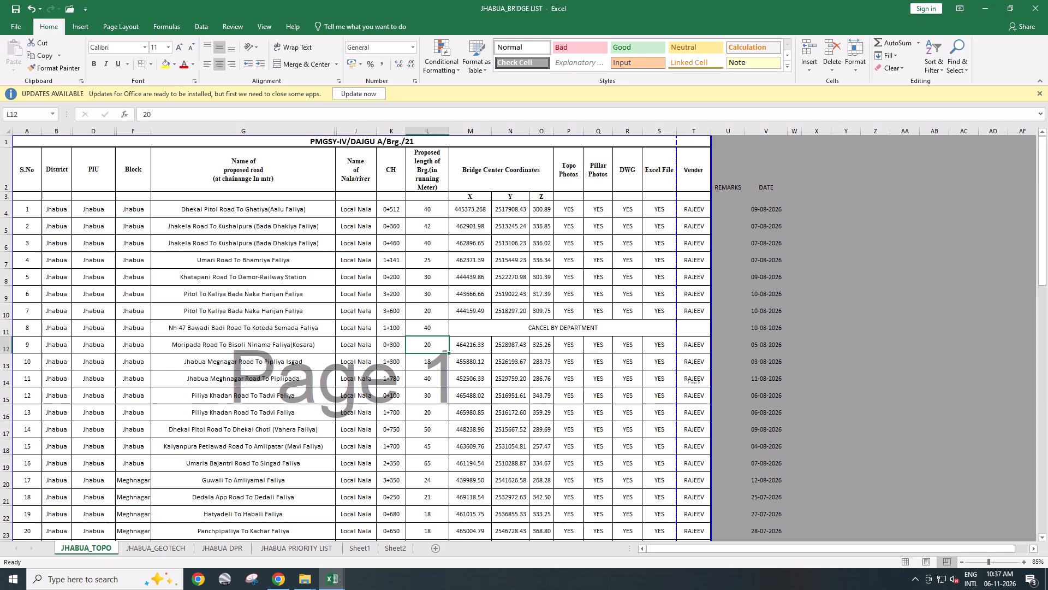
pyautogui.hotkey('ctrl', 'p')
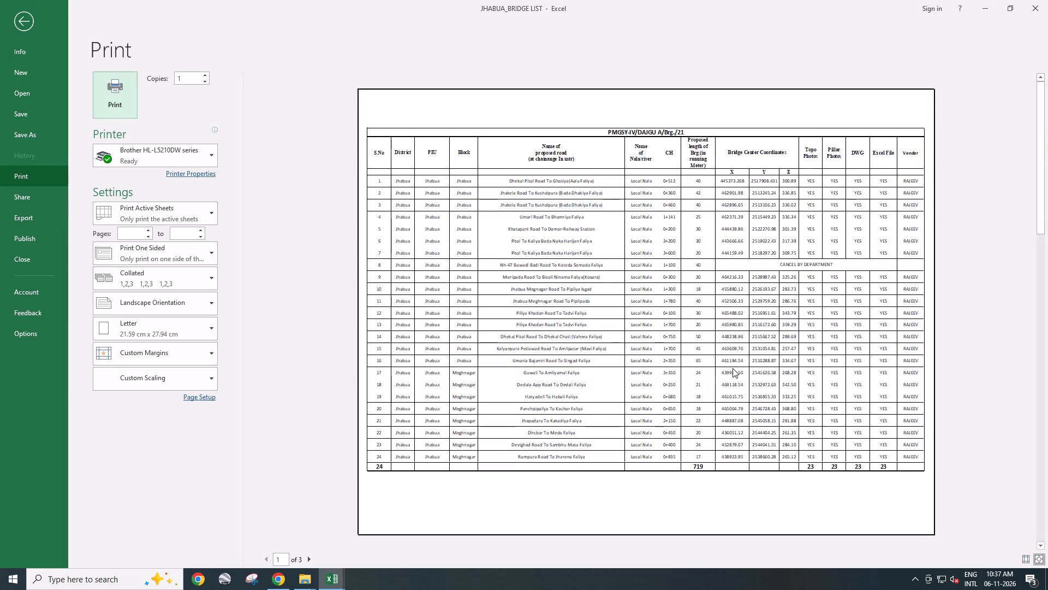
pyautogui.scroll(-8, 733, 368)
pyautogui.scroll(4, 733, 368)
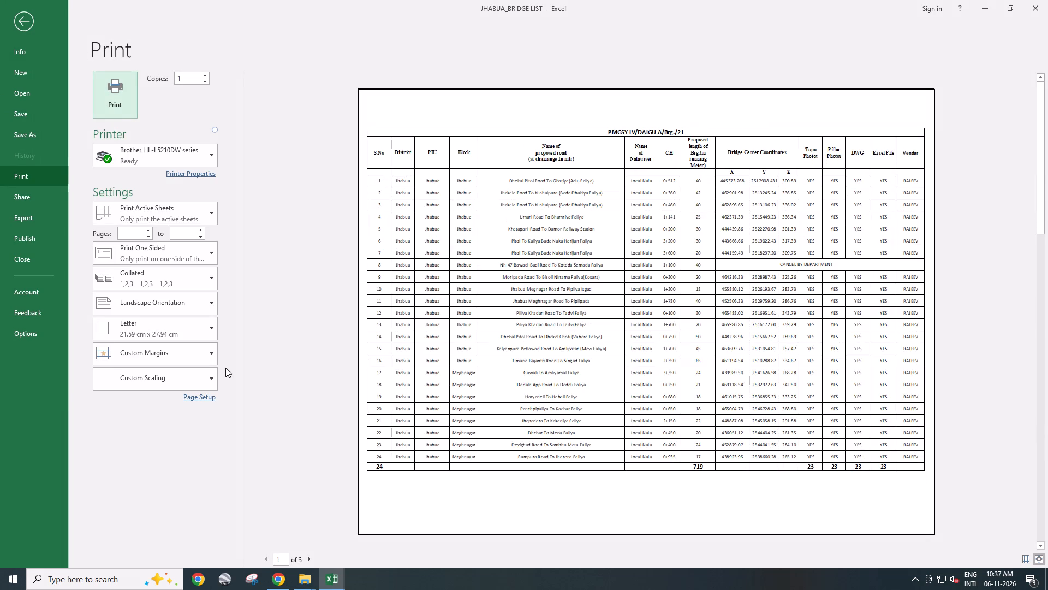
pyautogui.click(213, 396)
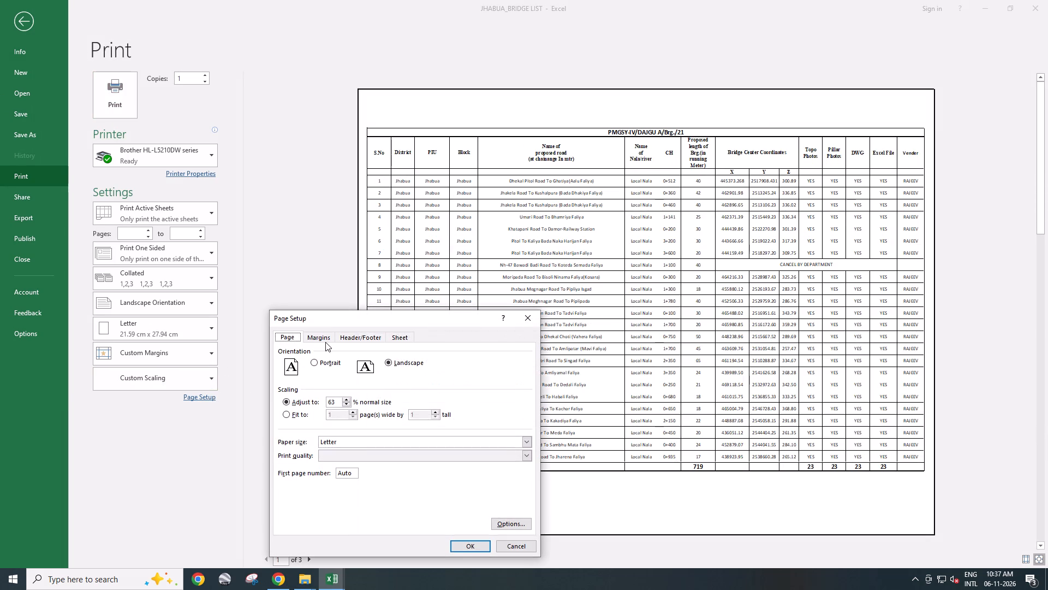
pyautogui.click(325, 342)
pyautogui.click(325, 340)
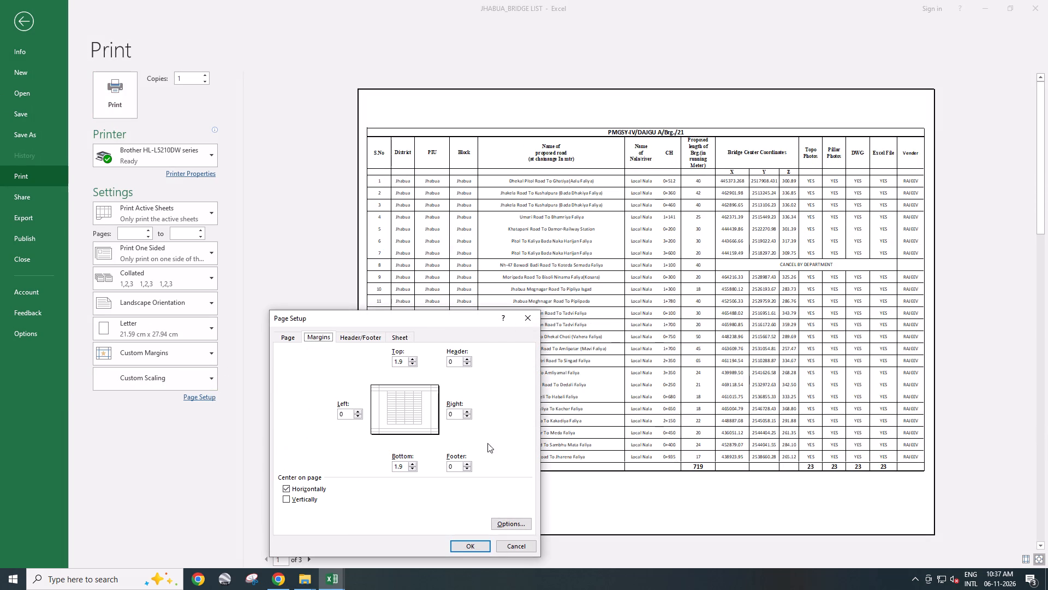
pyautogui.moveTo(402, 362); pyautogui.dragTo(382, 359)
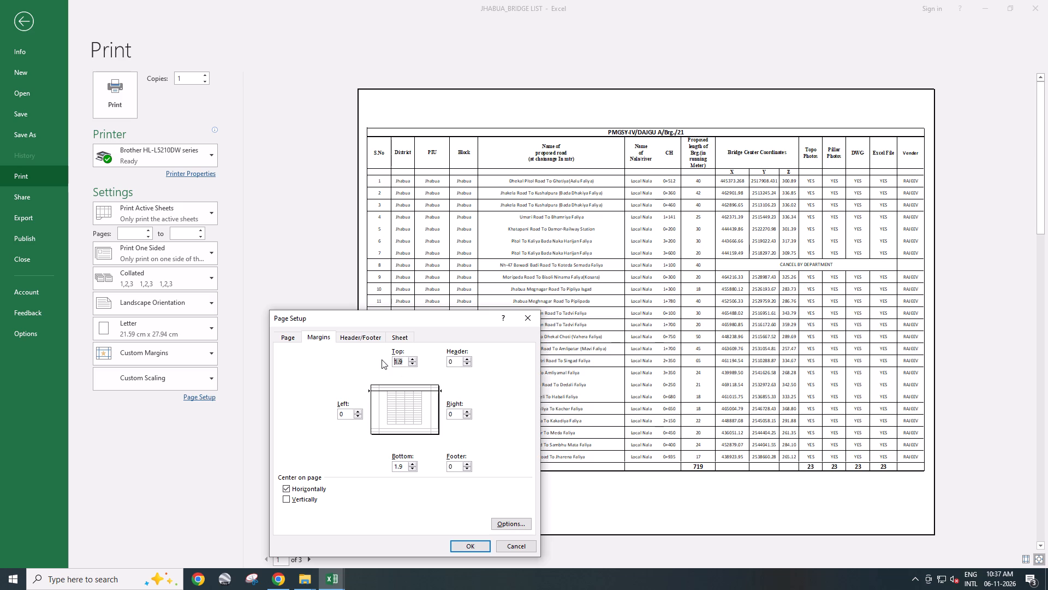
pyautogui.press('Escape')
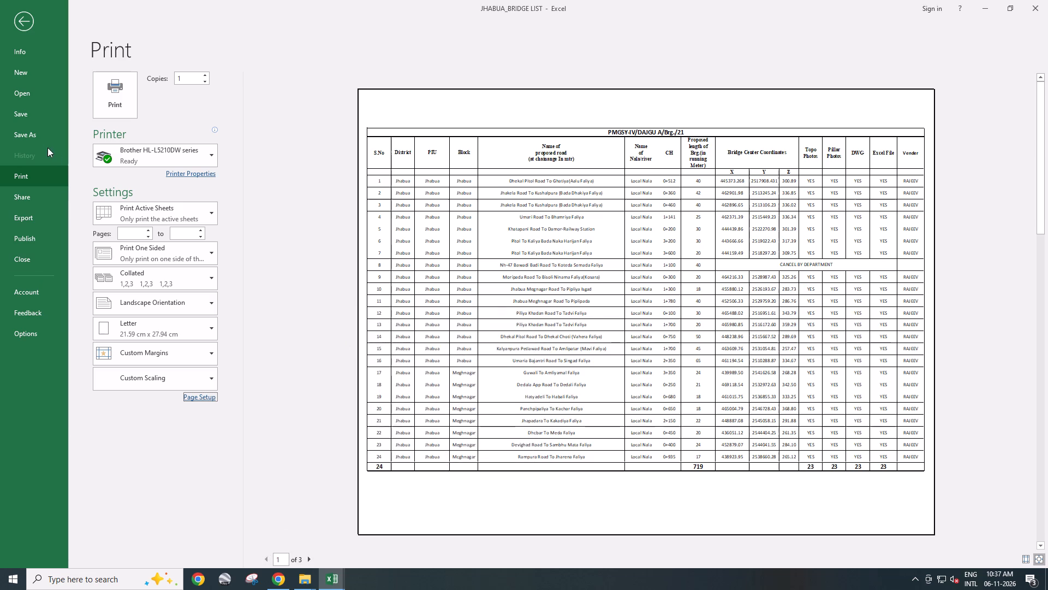
# Export the JHABUA_TOPO sheet as a PDF, replacing JHABUA_BRIDGE RAJEEV LIST_06-11-2026 in the JHABUA_BRIDGE_24-07-2026 folder.
pyautogui.click(34, 133)
pyautogui.click(116, 200)
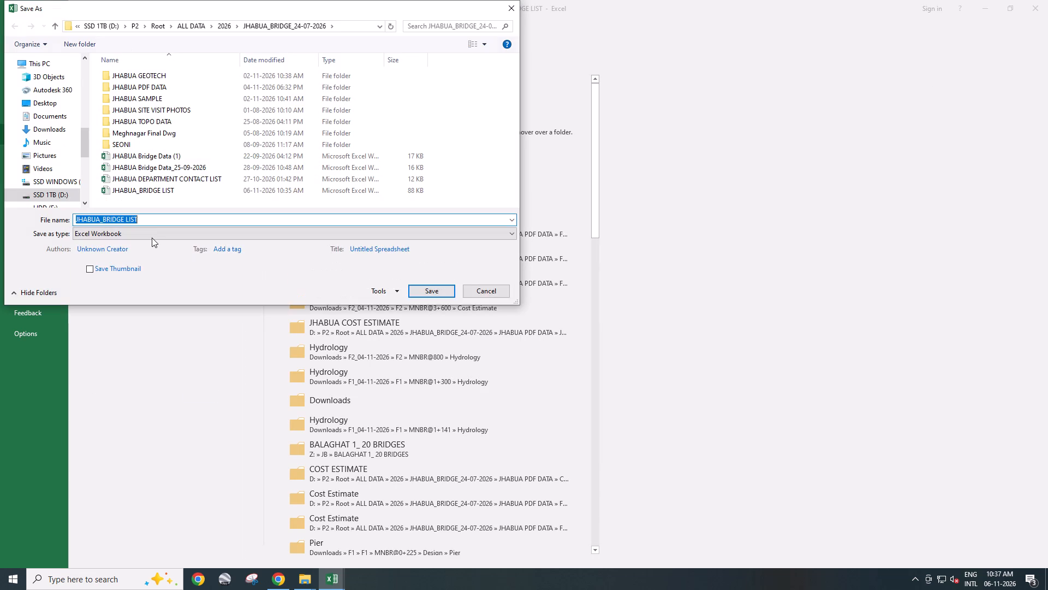
pyautogui.click(150, 237)
pyautogui.click(92, 449)
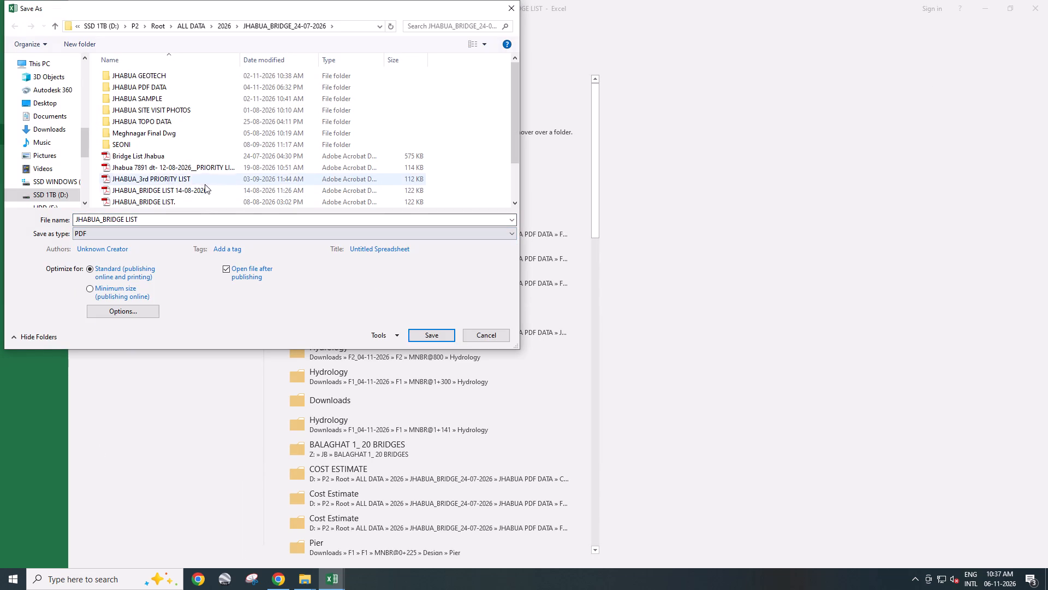
pyautogui.scroll(-3, 205, 184)
pyautogui.click(211, 180)
pyautogui.click(415, 334)
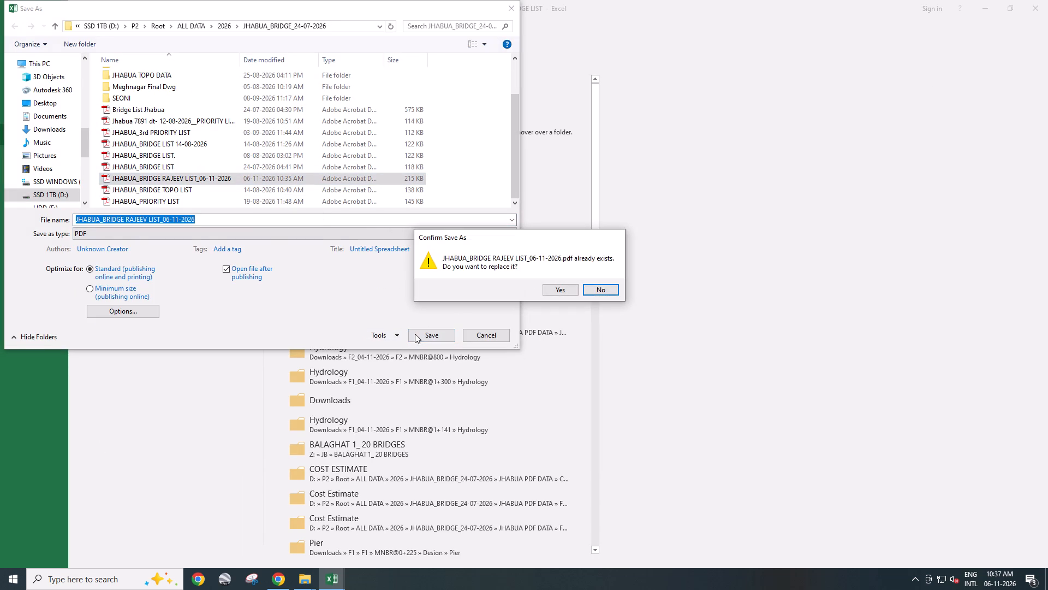
pyautogui.click(558, 282)
pyautogui.click(564, 288)
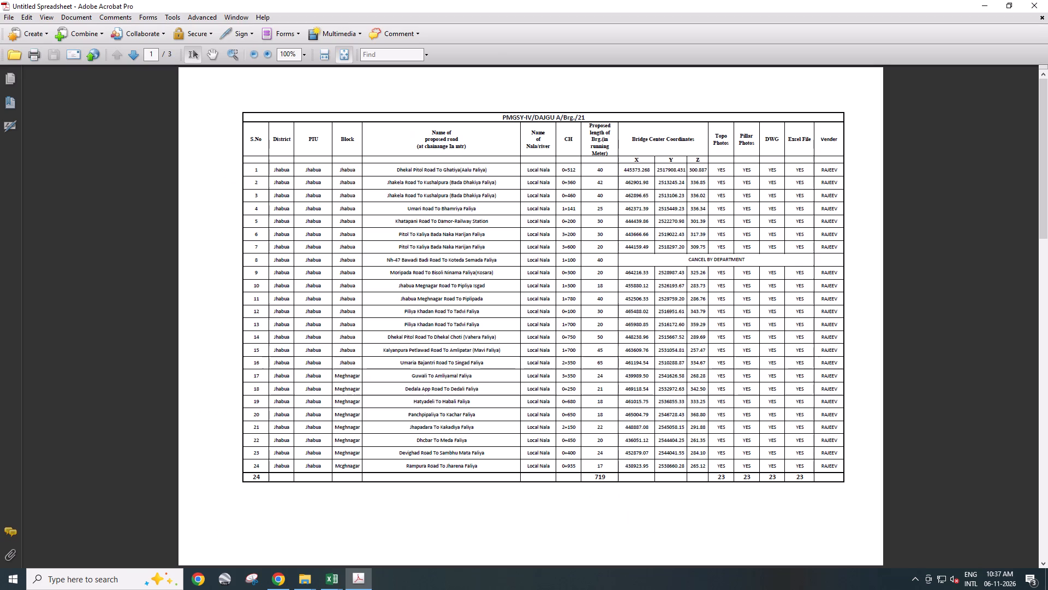
# Review the bridge tables on all pages of the exported PDF and close it.
pyautogui.scroll(-5, 575, 346)
pyautogui.scroll(1, 575, 346)
pyautogui.scroll(-6, 575, 346)
pyautogui.scroll(4, 575, 346)
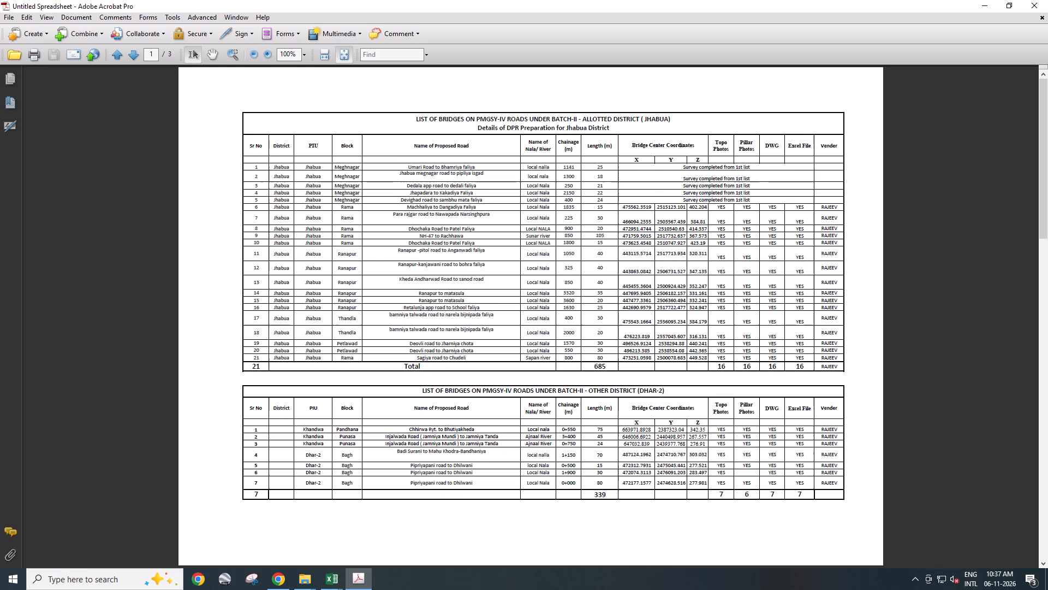
pyautogui.scroll(-2, 573, 348)
pyautogui.scroll(1, 572, 350)
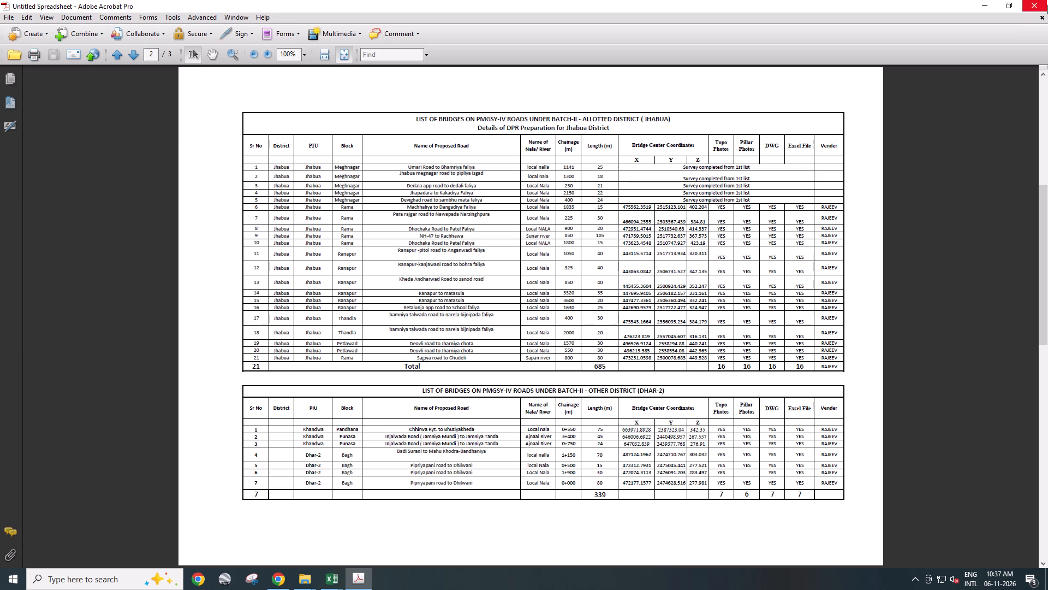
pyautogui.click(1047, 6)
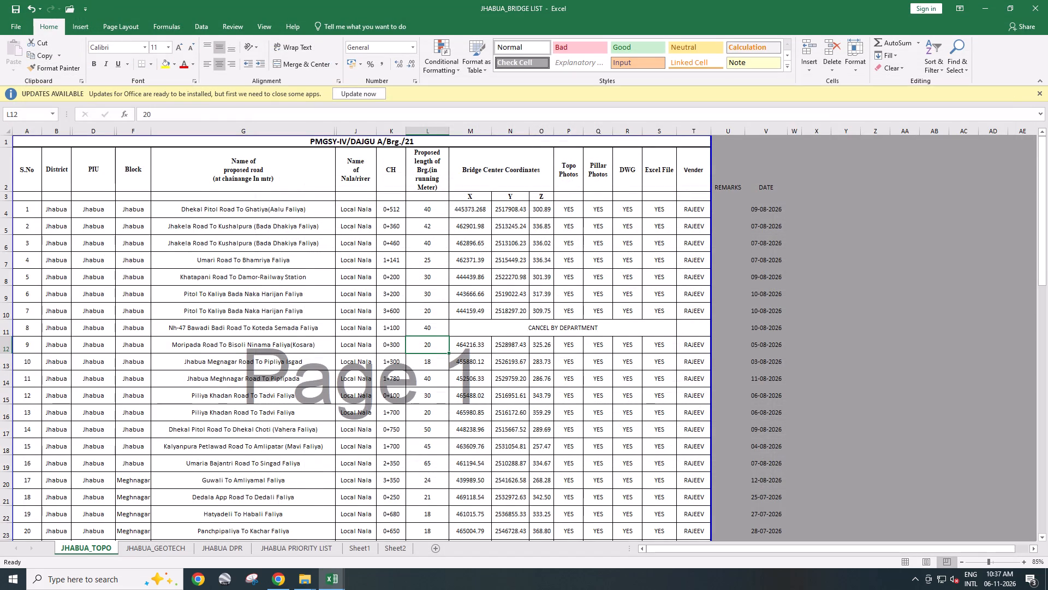
# Print the JHABUA_TOPO sheet with Microsoft Print to PDF and choose Downloads as the output folder.
pyautogui.hotkey('ctrl', 'p')
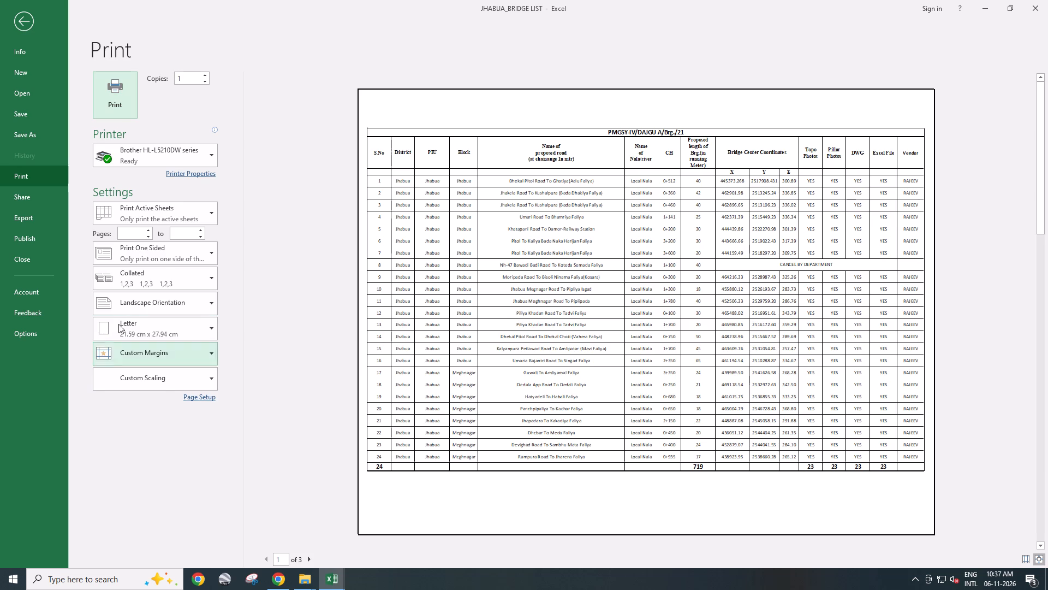
pyautogui.click(126, 155)
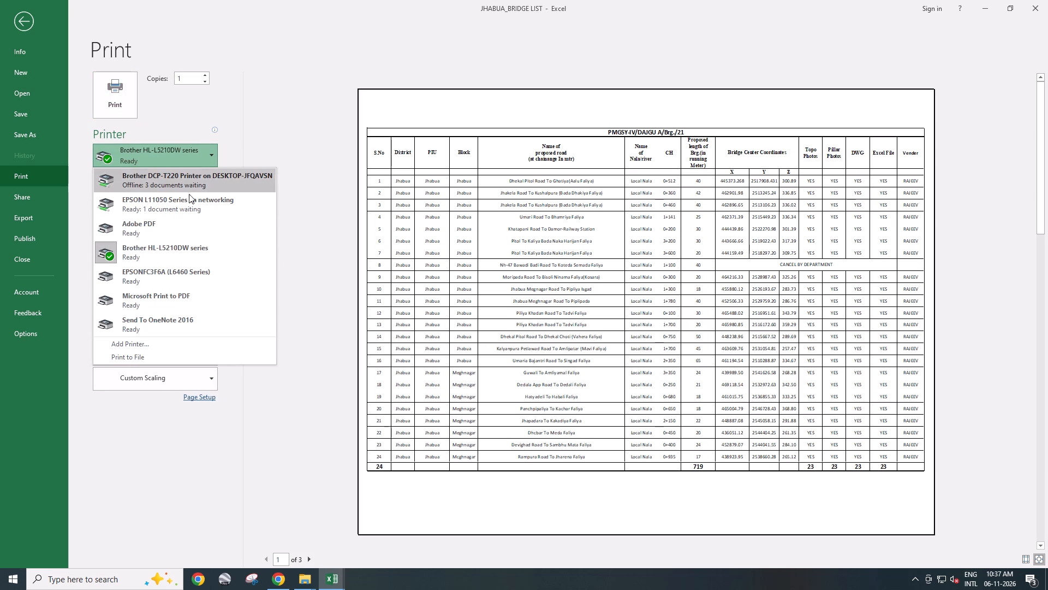
pyautogui.scroll(-1, 197, 303)
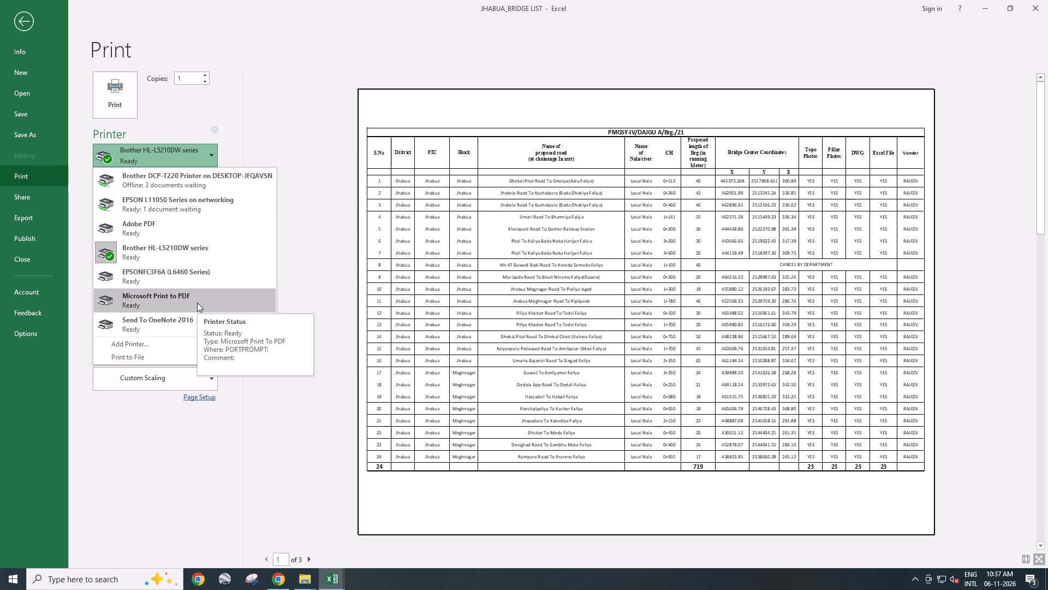
pyautogui.click(197, 303)
pyautogui.scroll(-2, 490, 287)
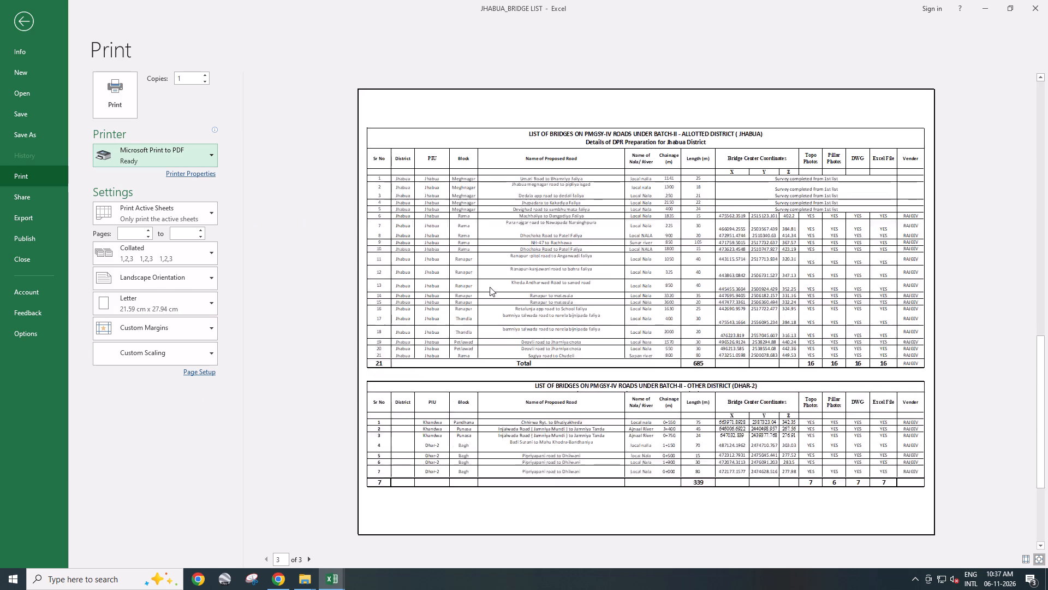
pyautogui.scroll(-4, 491, 287)
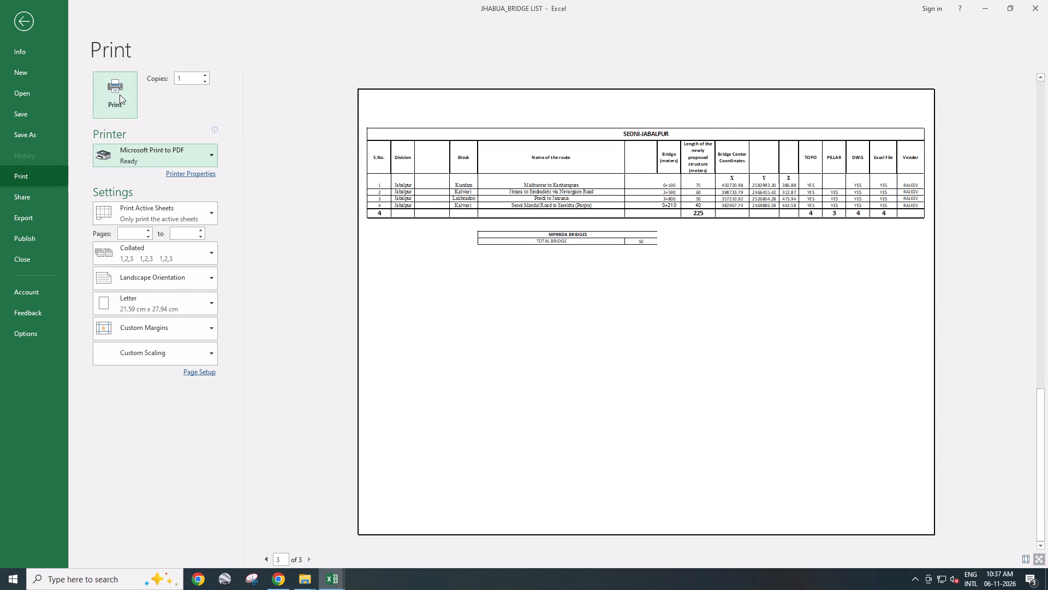
pyautogui.click(120, 95)
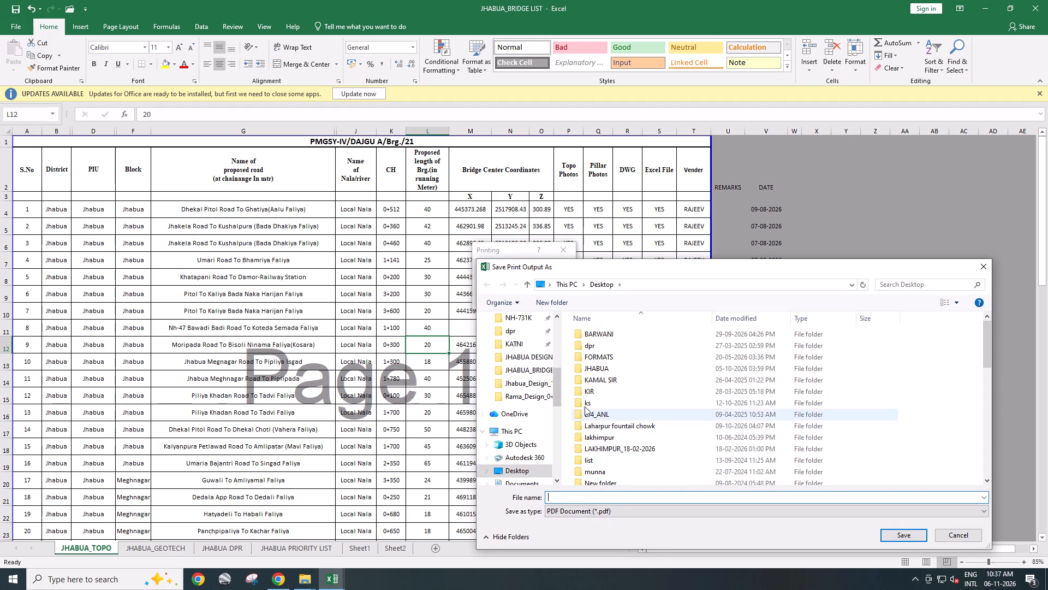
pyautogui.scroll(2, 635, 394)
pyautogui.scroll(-2, 525, 446)
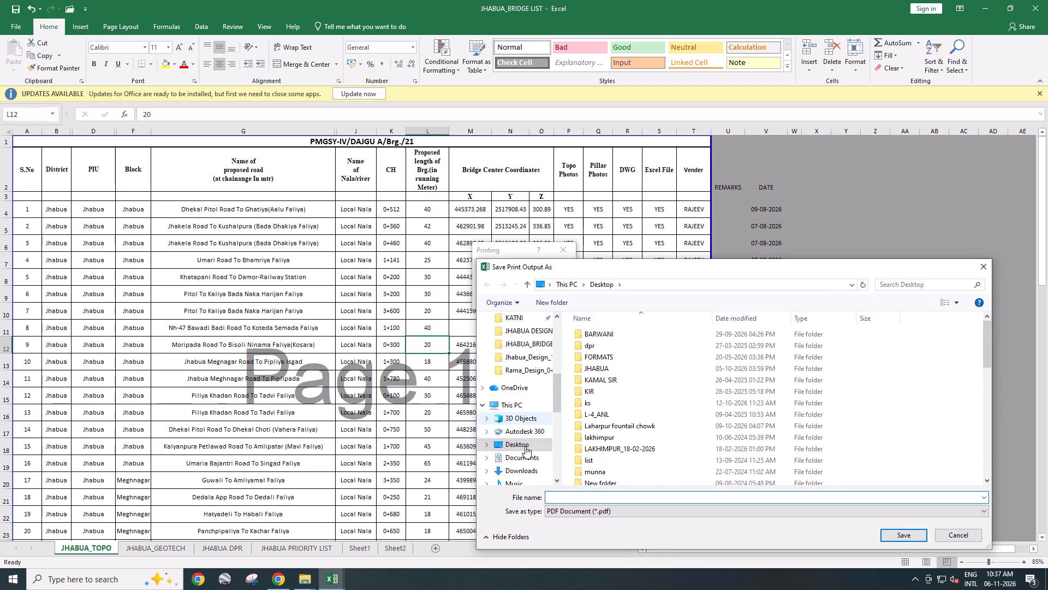
pyautogui.click(522, 468)
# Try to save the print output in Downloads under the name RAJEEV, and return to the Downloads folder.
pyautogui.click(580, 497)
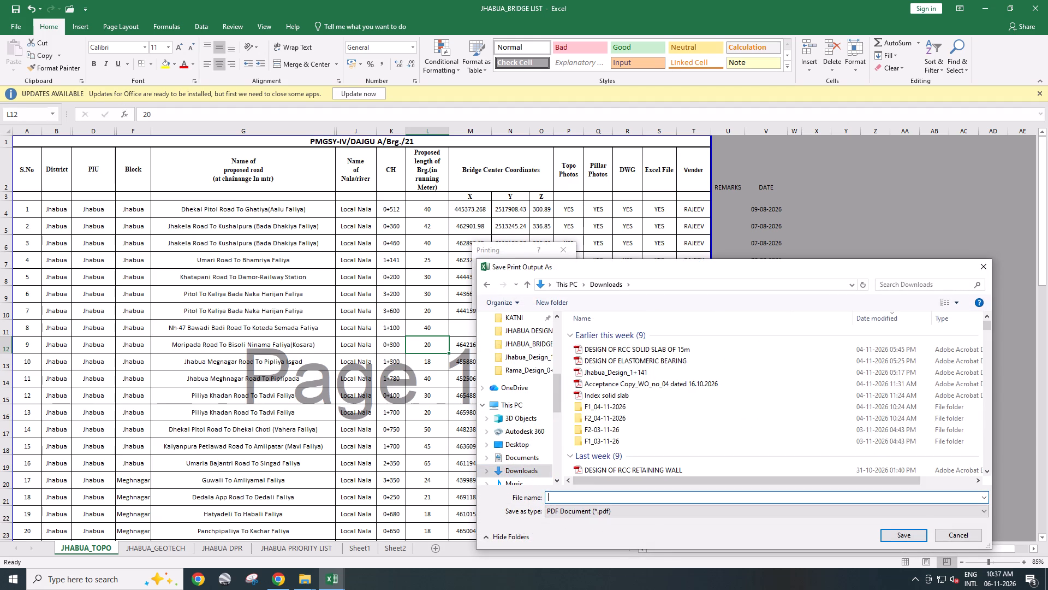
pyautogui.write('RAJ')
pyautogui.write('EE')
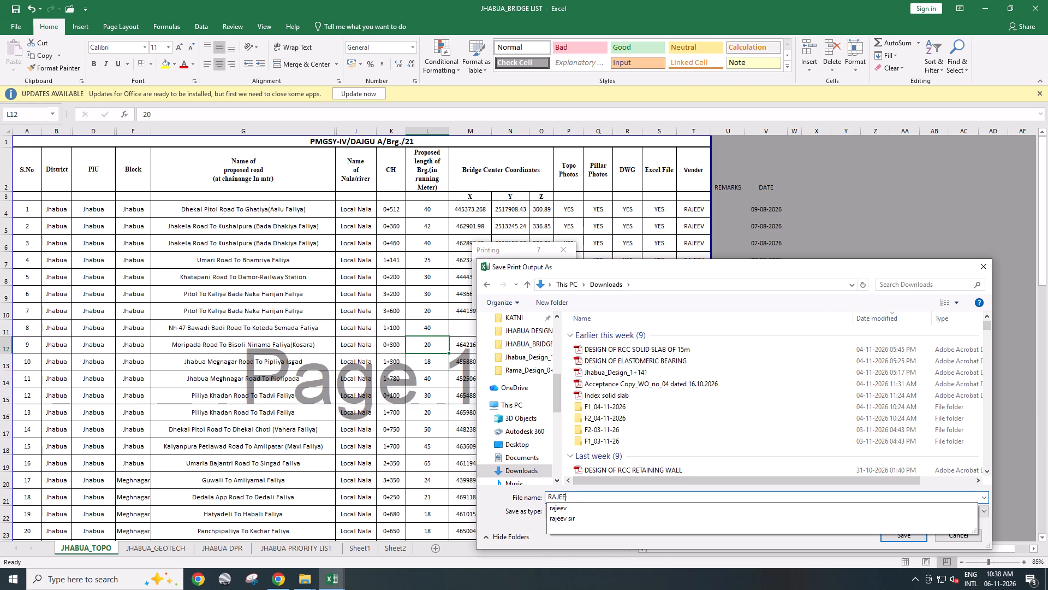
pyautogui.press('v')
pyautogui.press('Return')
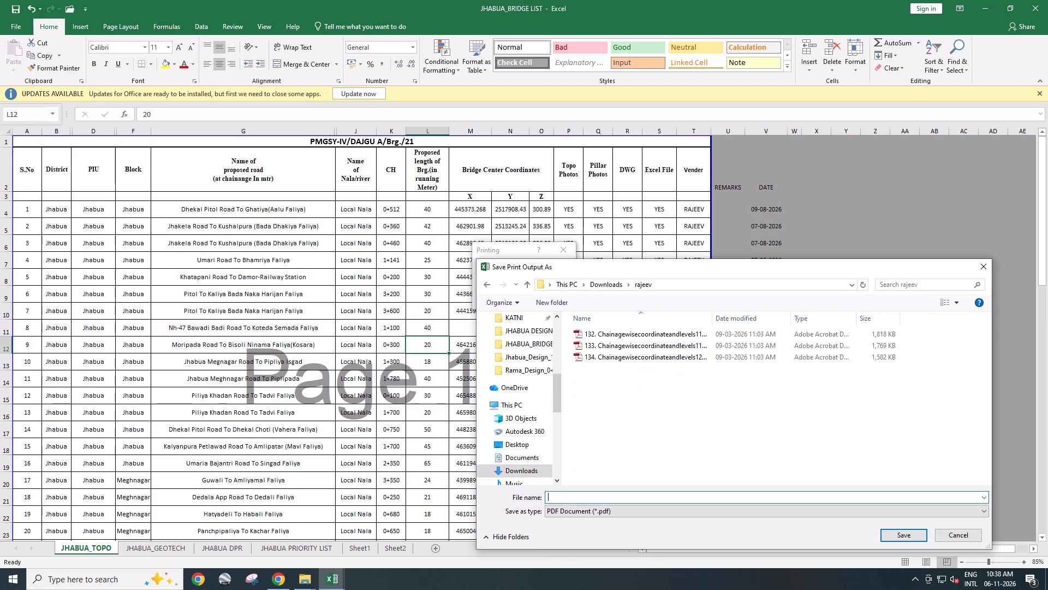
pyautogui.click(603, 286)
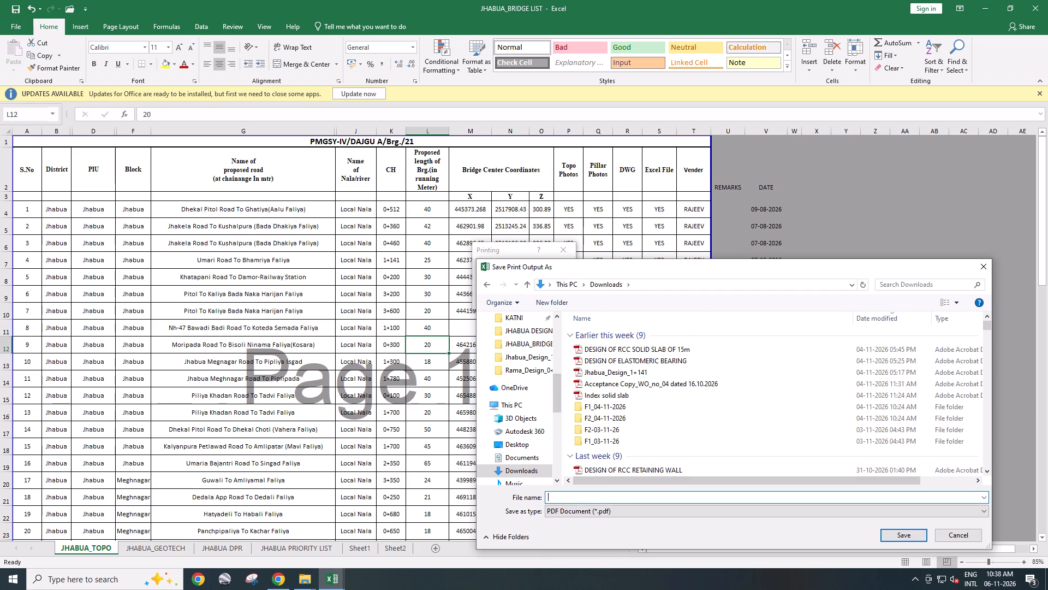
# Save the print output as a PDF named BRIDGE LIST in the Downloads folder.
pyautogui.click(571, 495)
pyautogui.write('BRIDGE LIST')
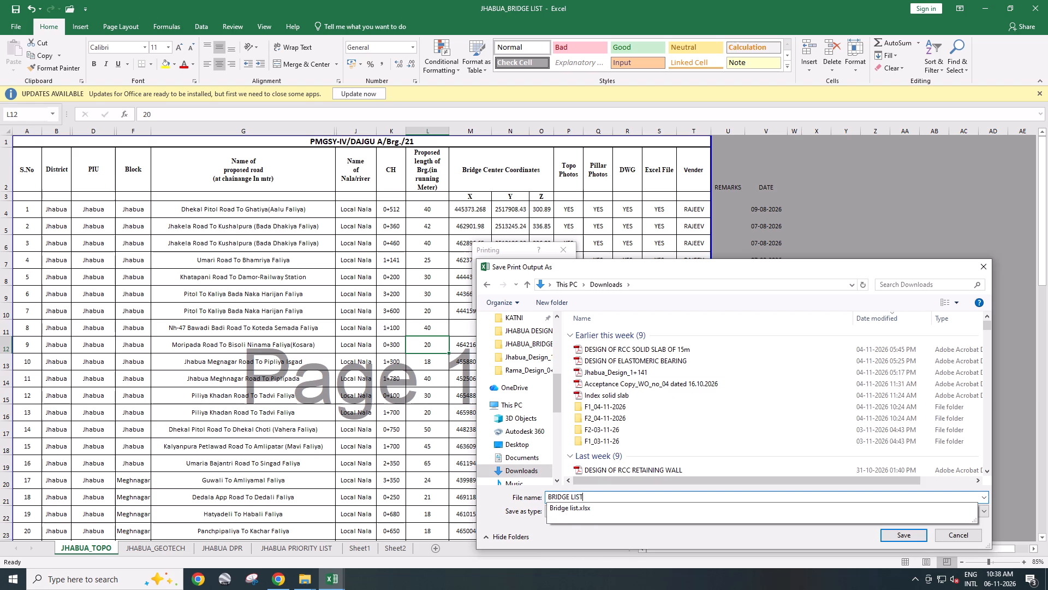
pyautogui.click(612, 494)
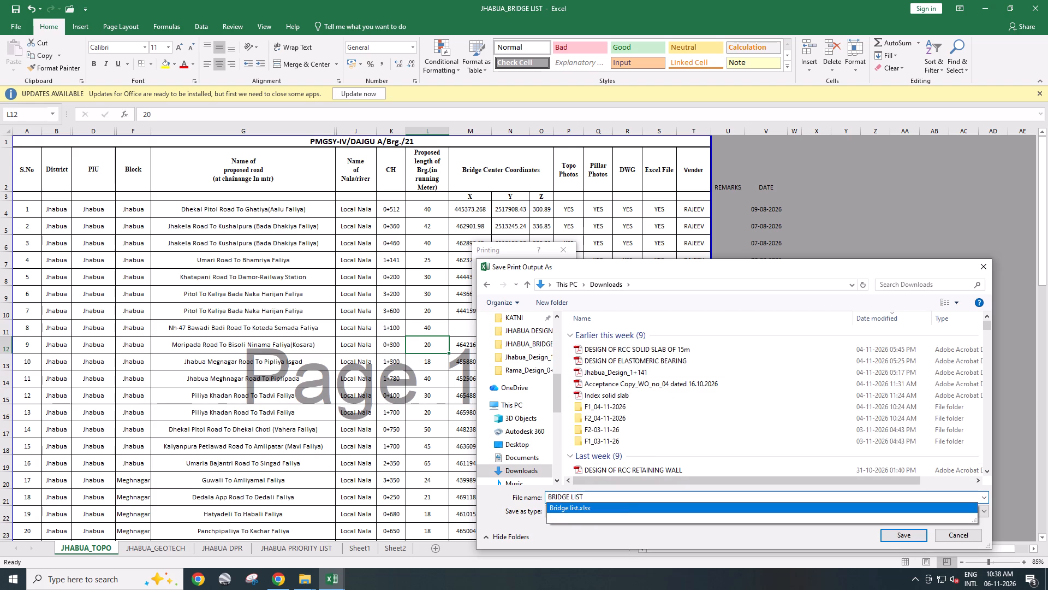
pyautogui.click(612, 494)
pyautogui.click(892, 538)
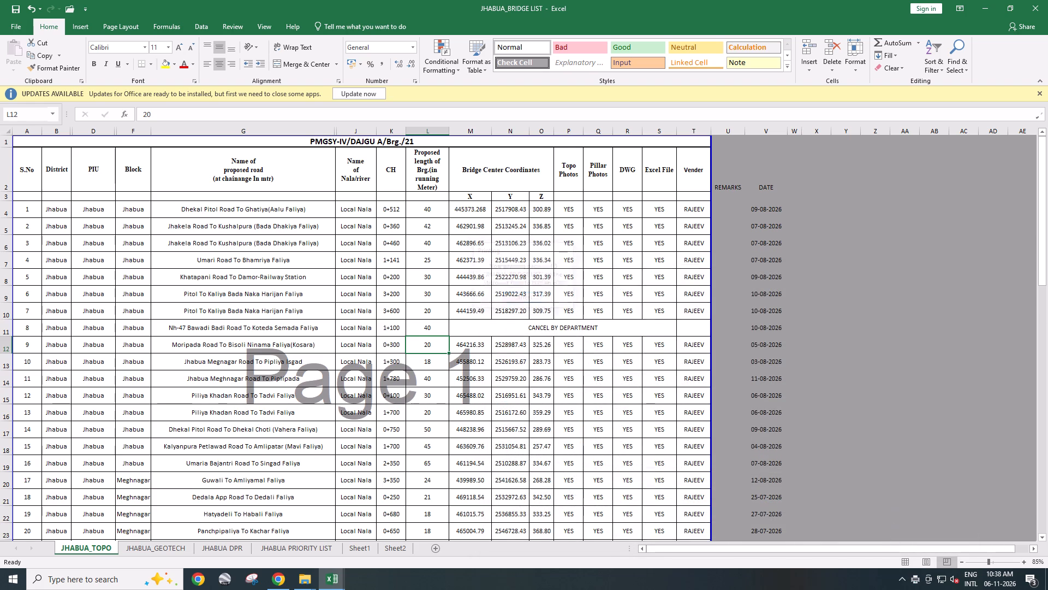
# Open the BRIDGE LIST PDF from the Downloads folder, look through its pages and close it.
pyautogui.click(305, 585)
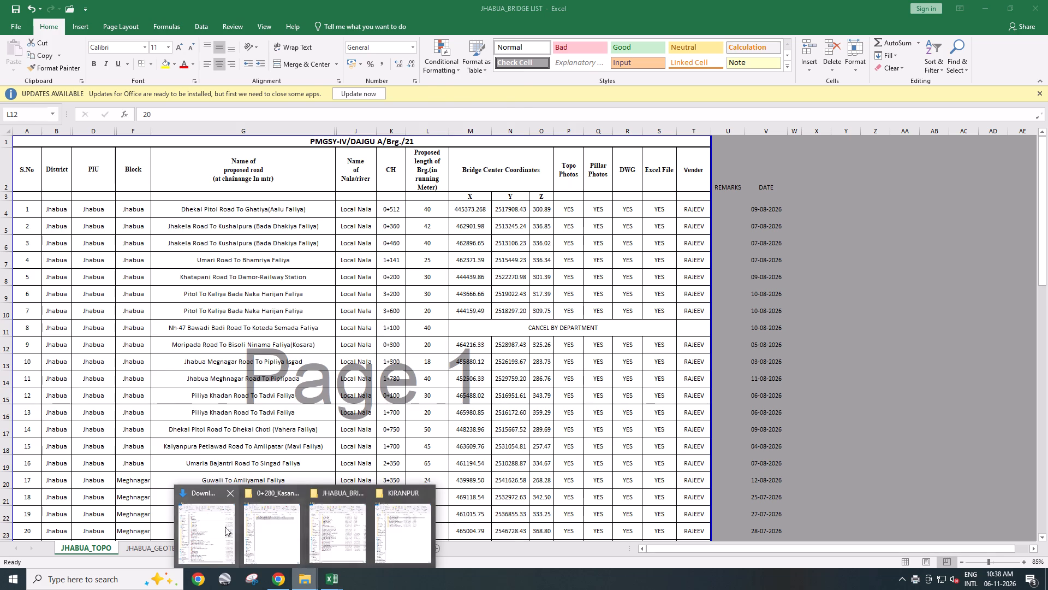
pyautogui.click(220, 526)
pyautogui.doubleClick(174, 151)
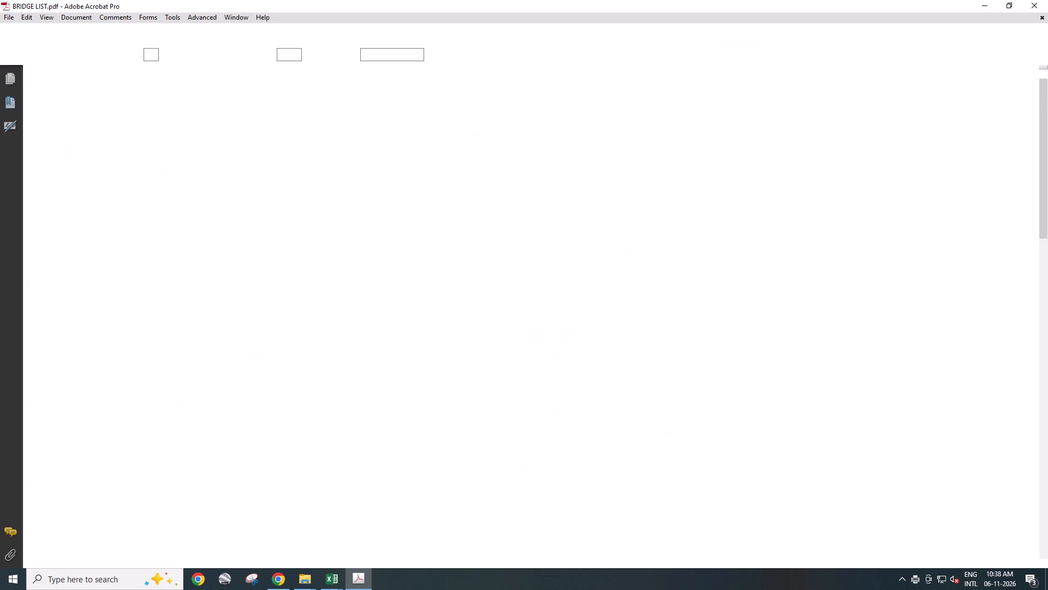
pyautogui.scroll(-12, 508, 361)
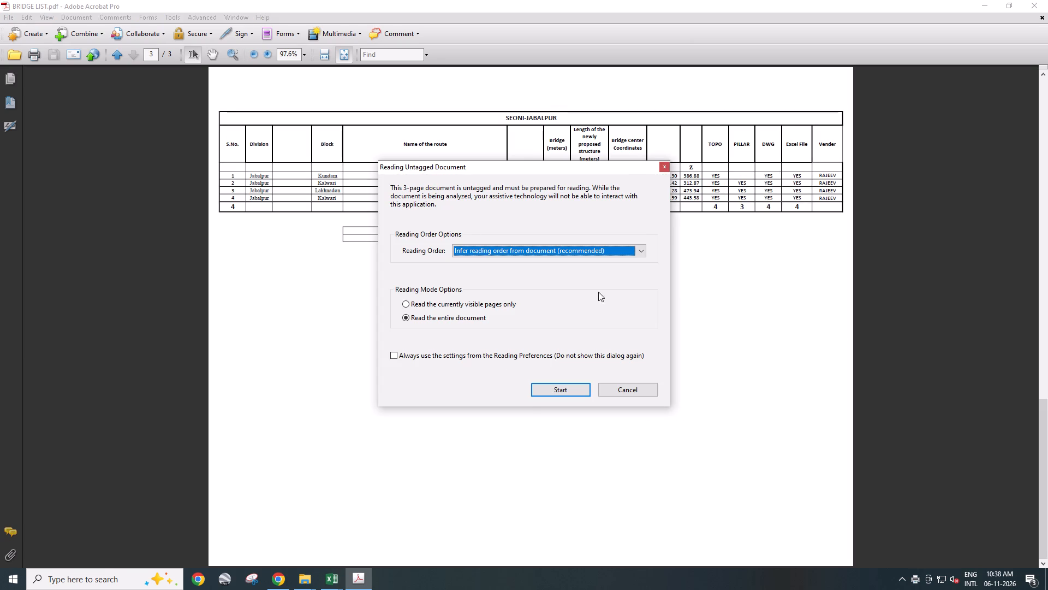
pyautogui.click(662, 164)
pyautogui.click(1047, 0)
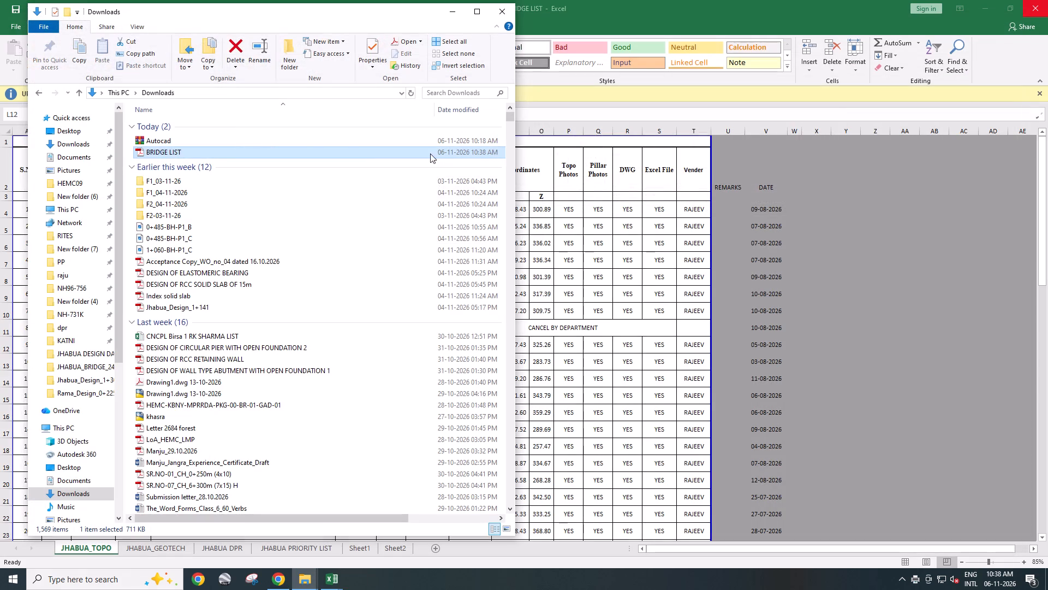
# Move the BRIDGE LIST PDF from Downloads into the JHABUA_BRIDGE_24-07-2026 folder.
pyautogui.hotkey('ctrl', 'x')
pyautogui.click(296, 577)
pyautogui.click(327, 540)
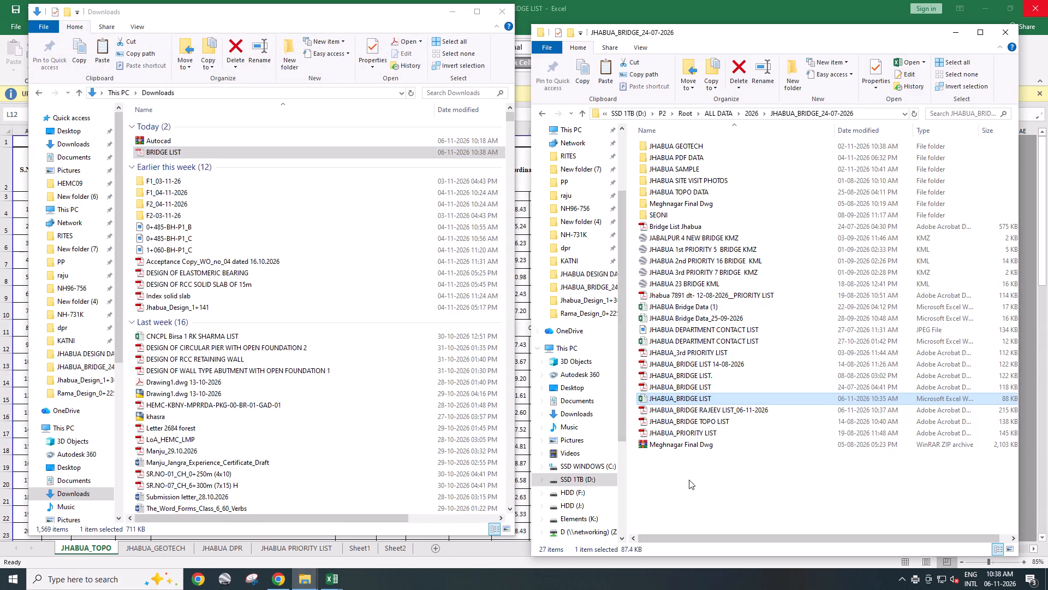
pyautogui.click(688, 480)
pyautogui.hotkey('ctrl', 'v')
# Rename the moved BRIDGE LIST PDF with the copied name JHABUA_BRIDGE RAJEEV LIST_06-11-2026, accepting the (2) suffix.
pyautogui.click(729, 409)
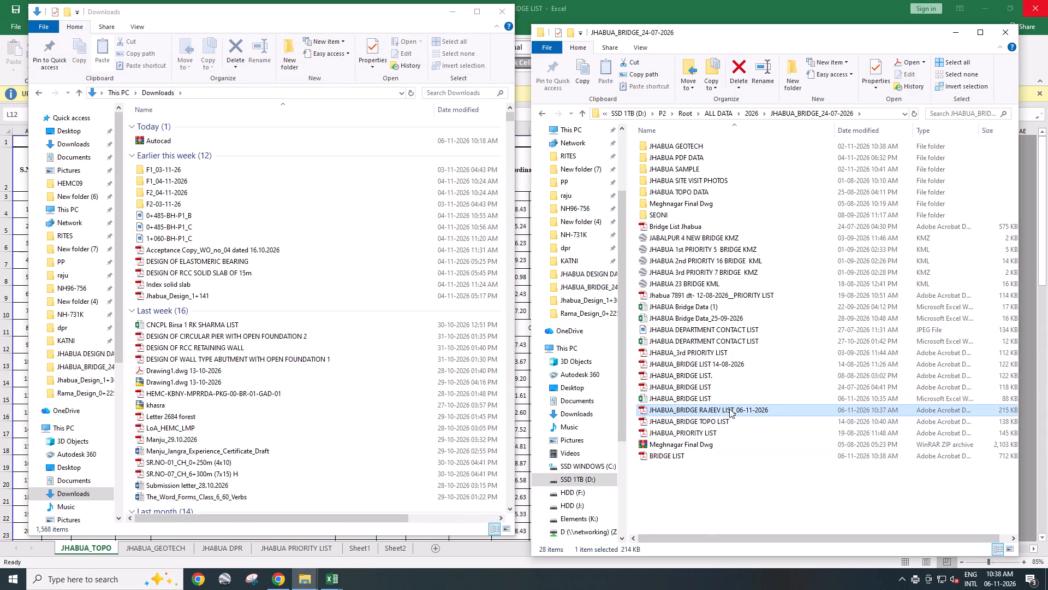
pyautogui.press('F2')
pyautogui.hotkey('ctrl', 'c')
pyautogui.click(680, 456)
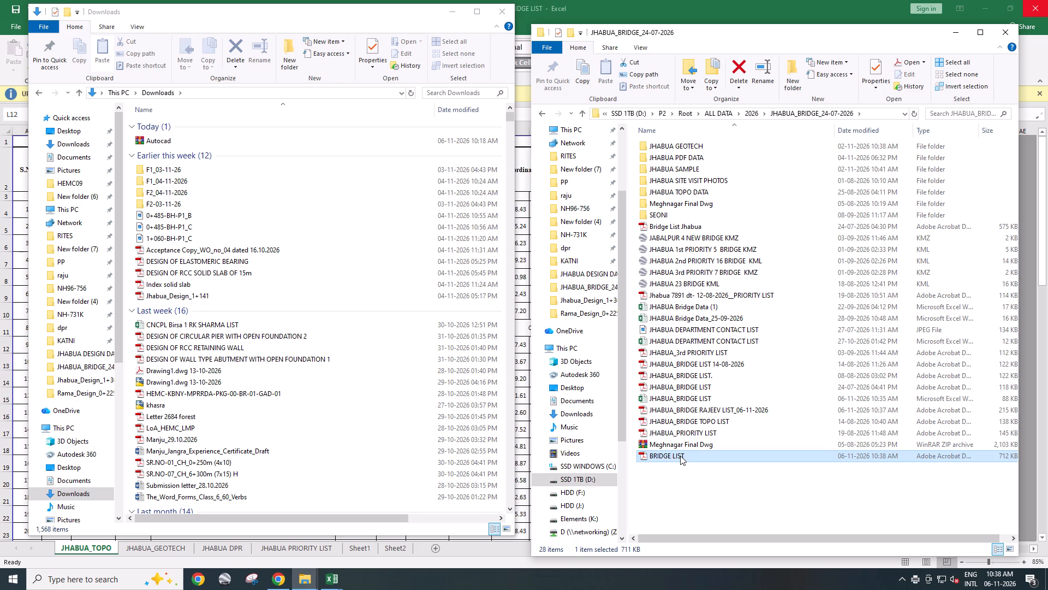
pyautogui.press('F2')
pyautogui.hotkey('ctrl', 'v')
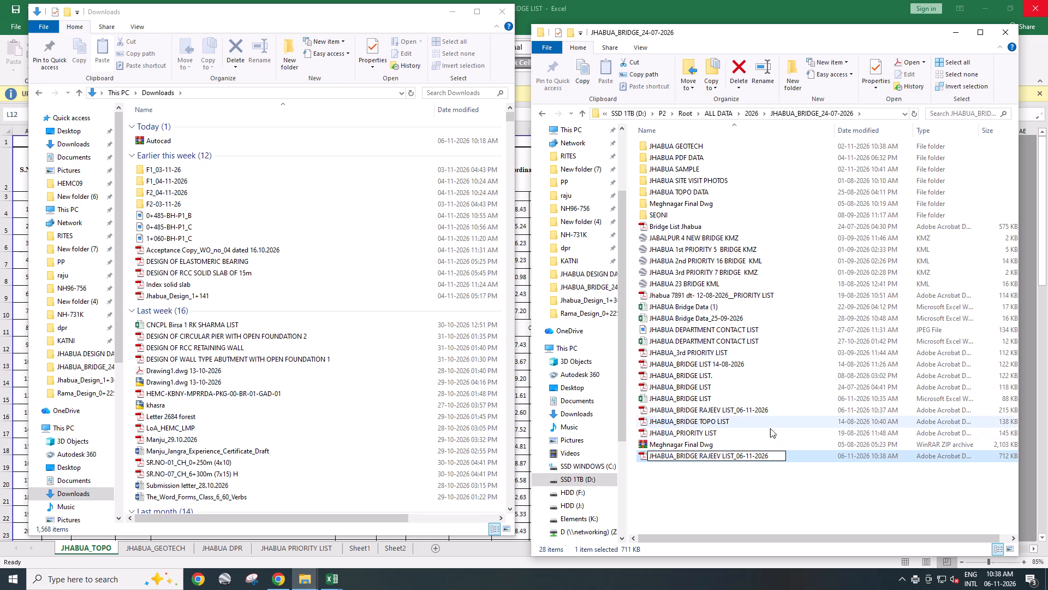
pyautogui.click(754, 489)
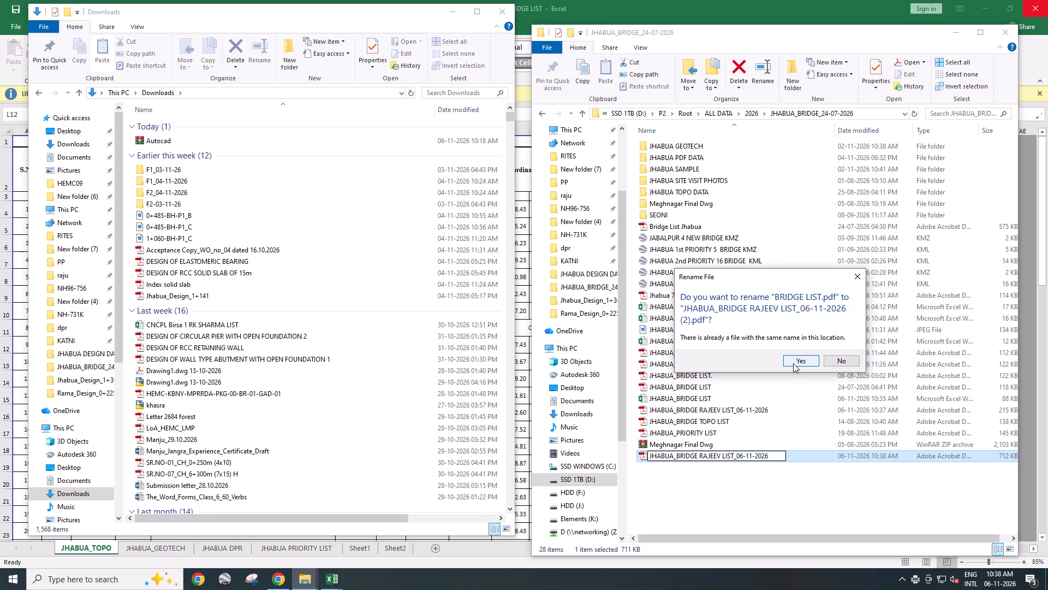
pyautogui.click(793, 363)
# Delete the older JHABUA_BRIDGE RAJEEV LIST_06-11-2026 PDF without the (2) suffix.
pyautogui.click(769, 421)
pyautogui.press('Delete')
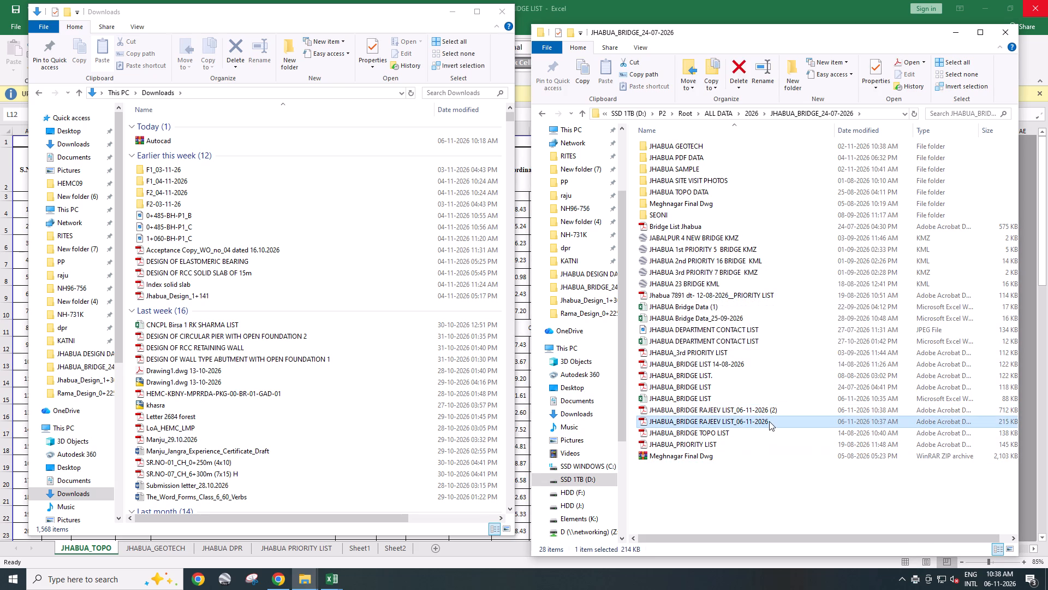
# Remove the (2) suffix from the remaining PDF's name so it reads JHABUA_BRIDGE RAJEEV LIST_06-11-2026.
pyautogui.click(778, 411)
pyautogui.press('F2')
pyautogui.moveTo(770, 411); pyautogui.dragTo(789, 410)
pyautogui.press('BackSpace')
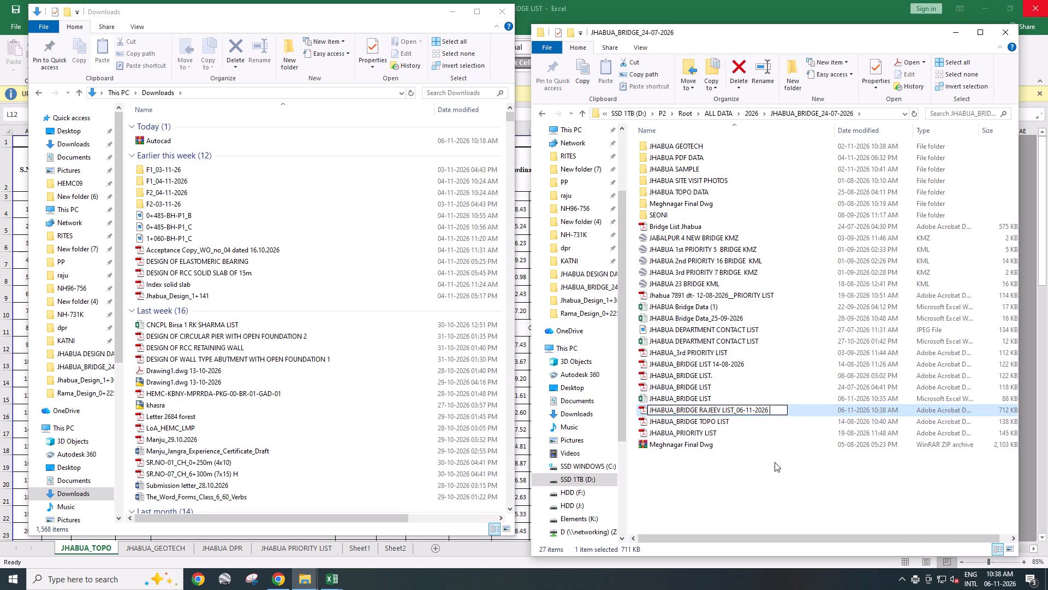
pyautogui.click(760, 508)
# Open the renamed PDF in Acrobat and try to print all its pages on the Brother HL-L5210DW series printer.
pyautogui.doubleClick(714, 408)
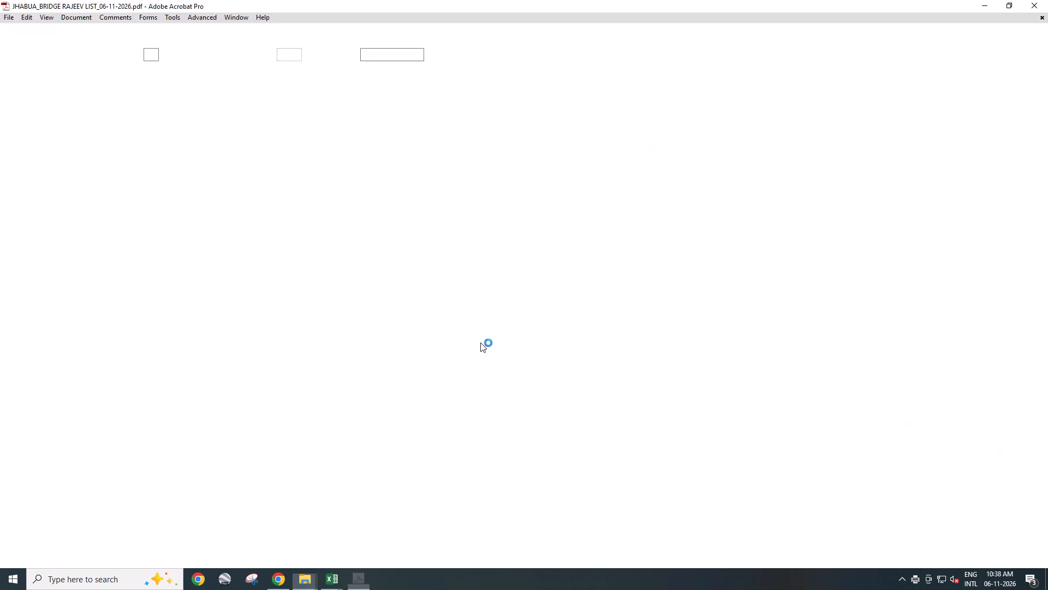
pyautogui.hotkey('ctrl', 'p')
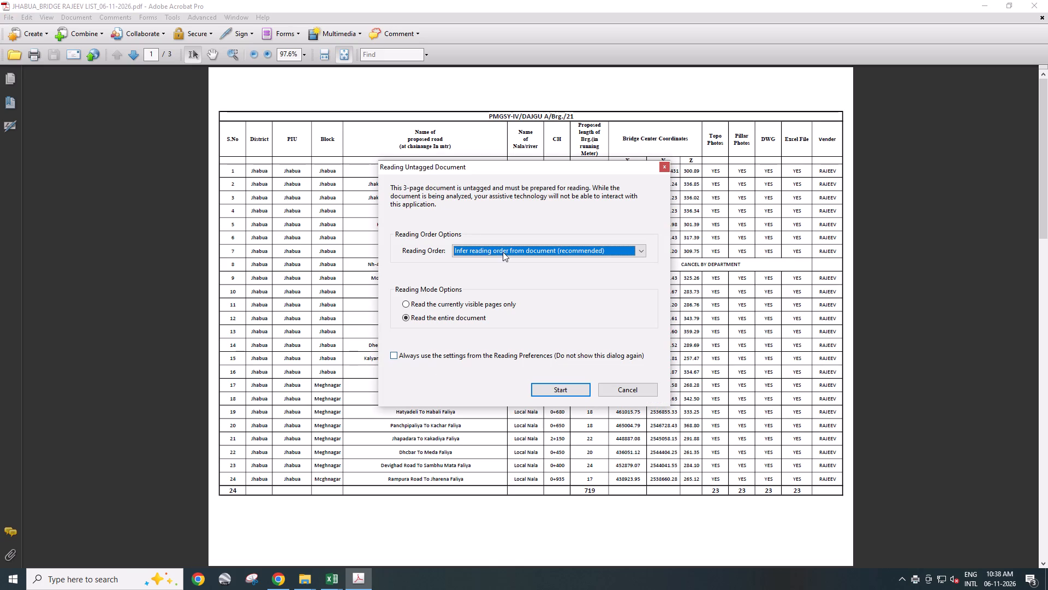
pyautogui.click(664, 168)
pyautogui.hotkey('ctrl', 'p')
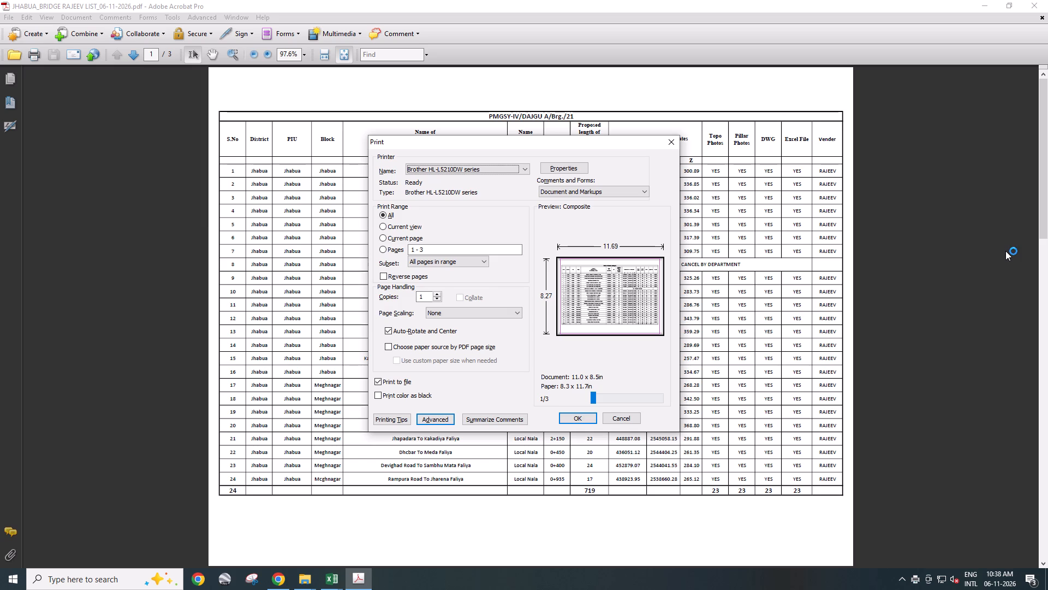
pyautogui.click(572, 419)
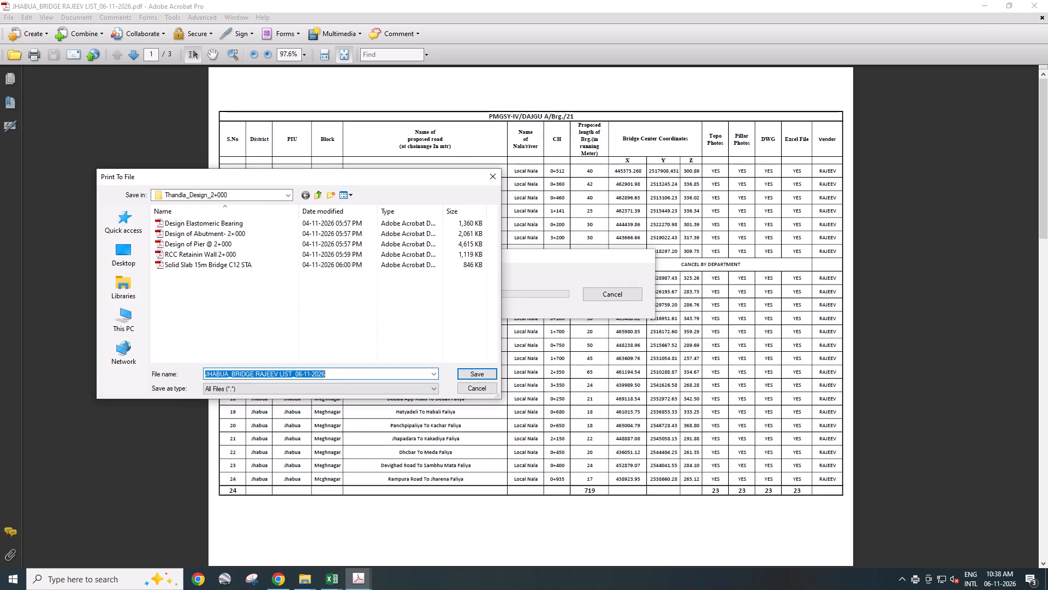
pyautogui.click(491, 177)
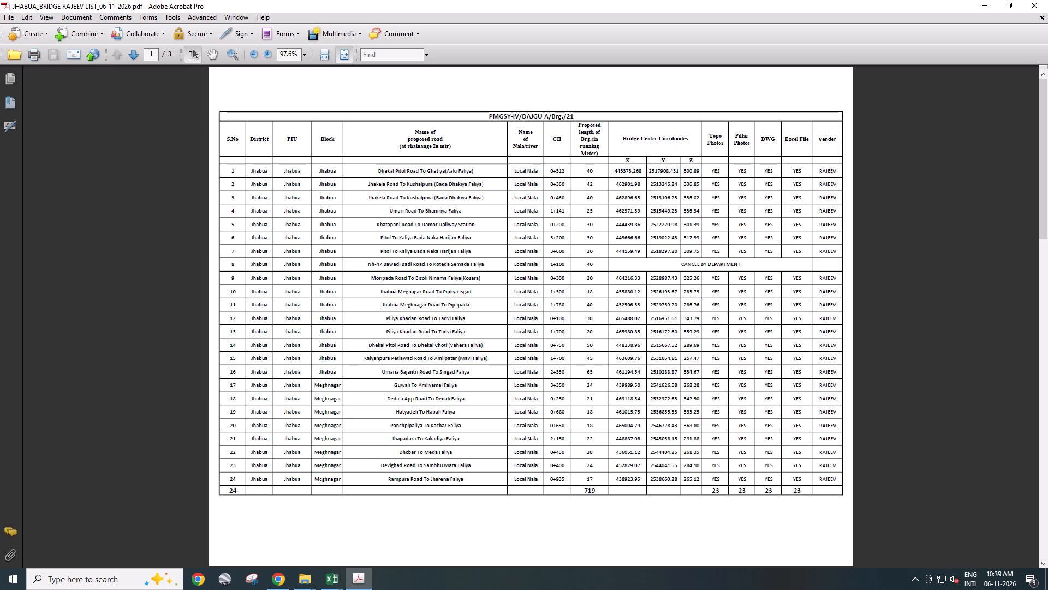
# Check the Brother HL-L5210DW printer's status in Brother iPrint&Scan and close the status window.
pyautogui.click(916, 578)
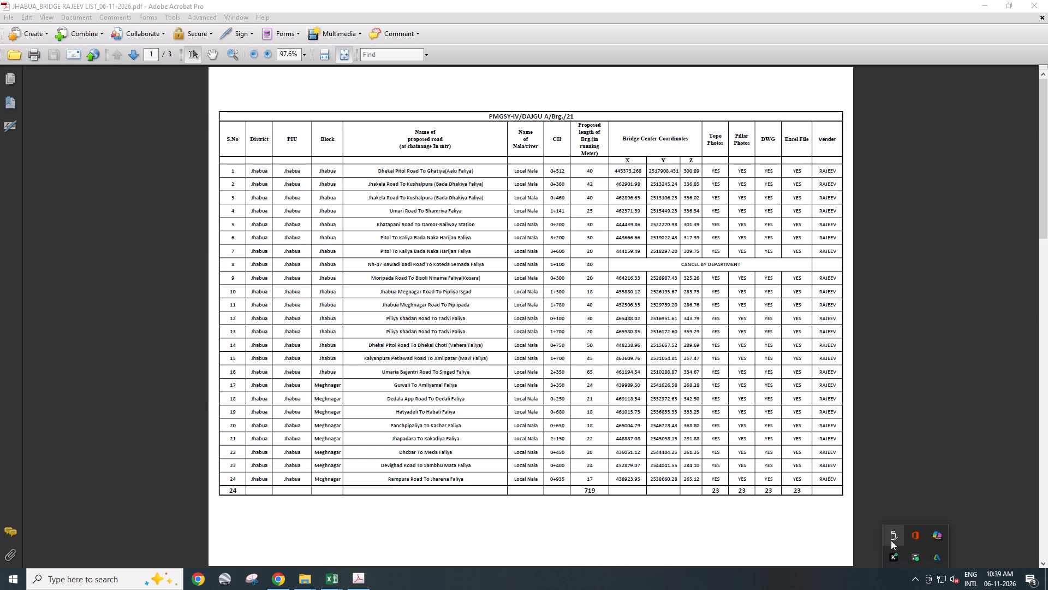
pyautogui.doubleClick(921, 558)
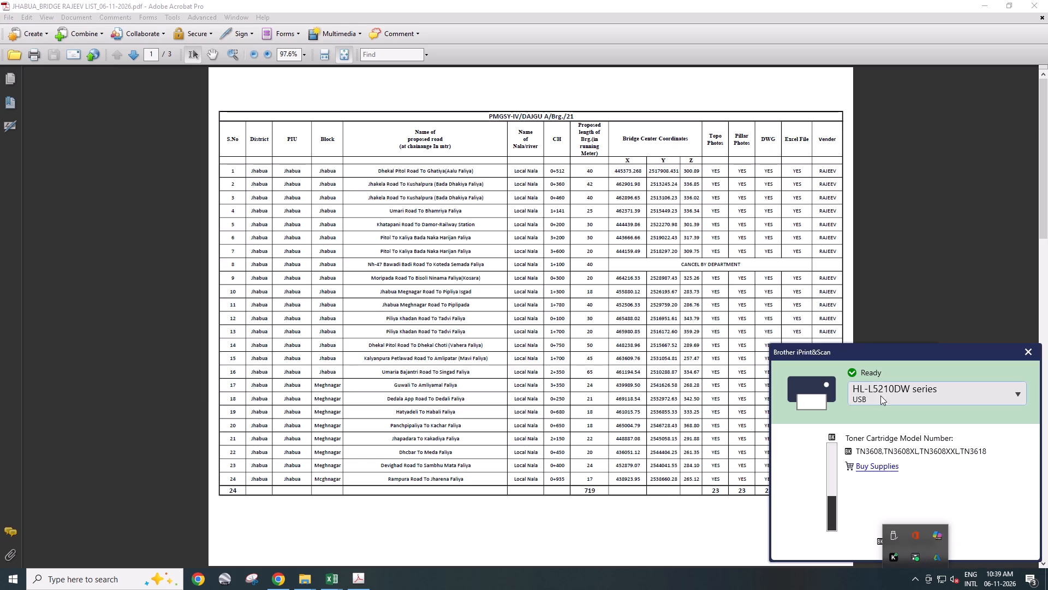
pyautogui.click(1032, 349)
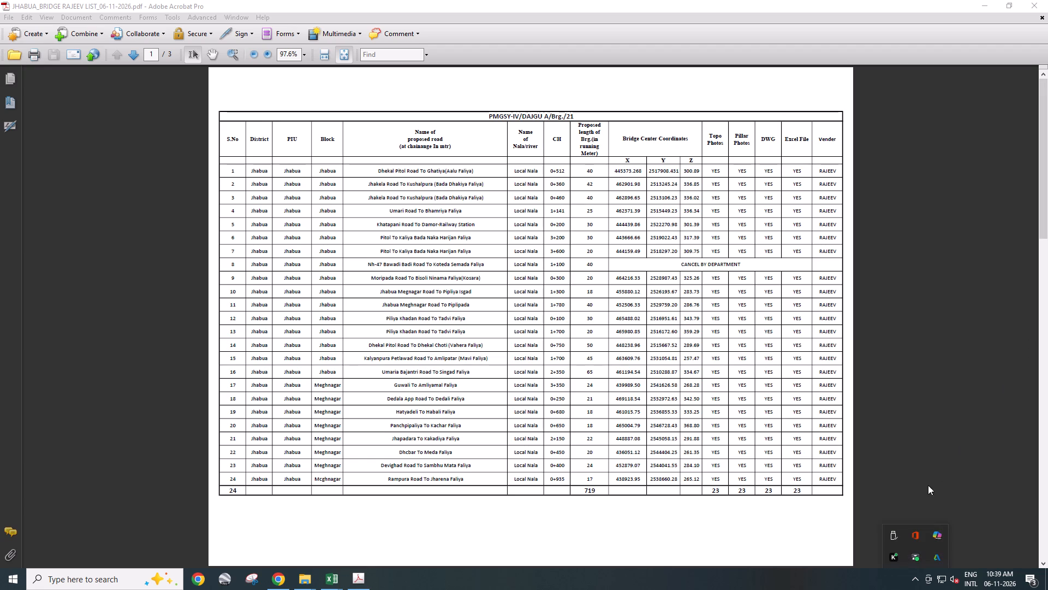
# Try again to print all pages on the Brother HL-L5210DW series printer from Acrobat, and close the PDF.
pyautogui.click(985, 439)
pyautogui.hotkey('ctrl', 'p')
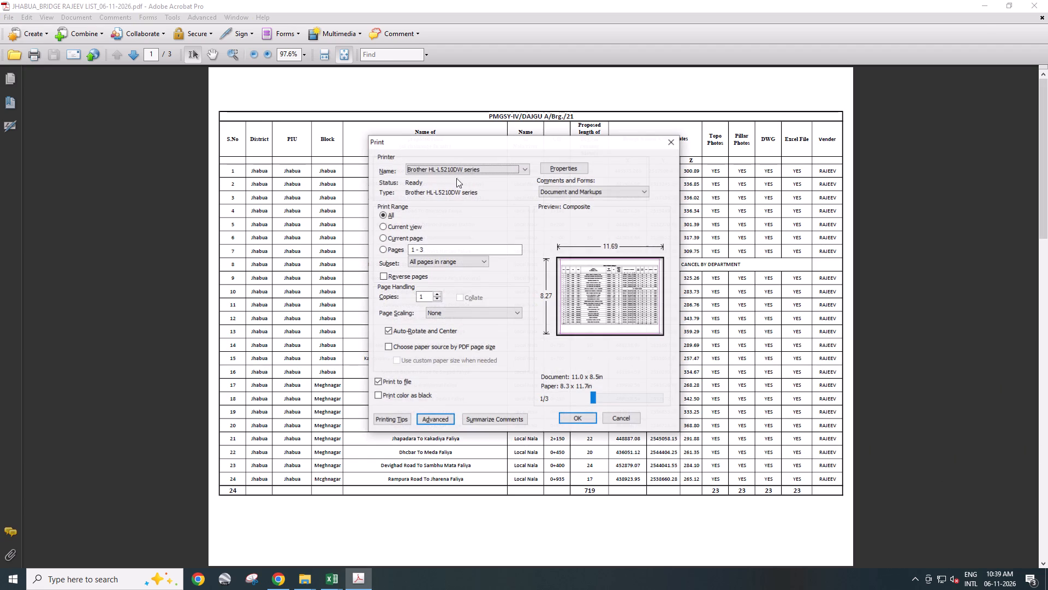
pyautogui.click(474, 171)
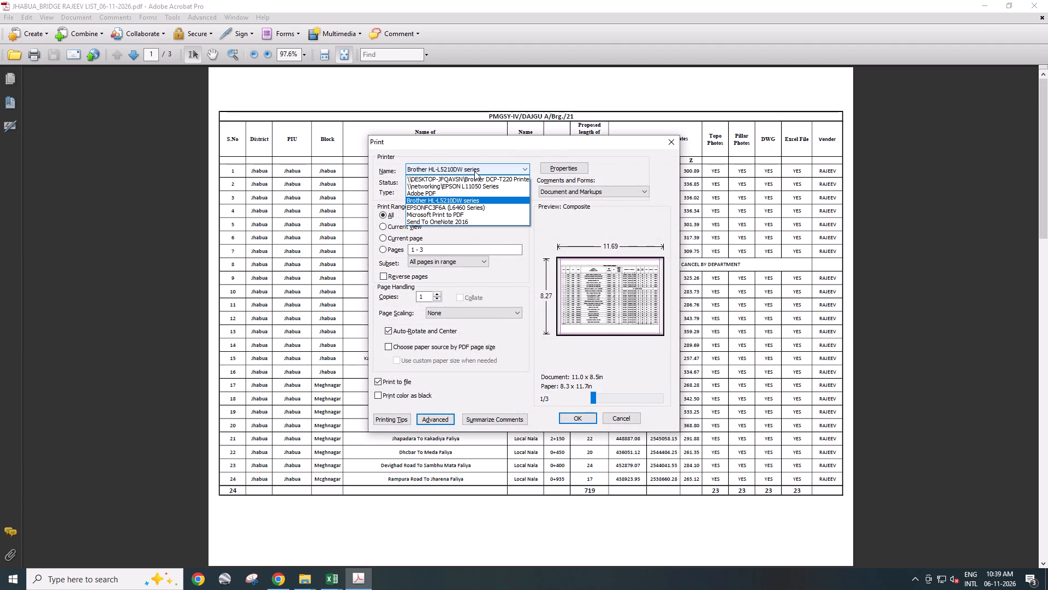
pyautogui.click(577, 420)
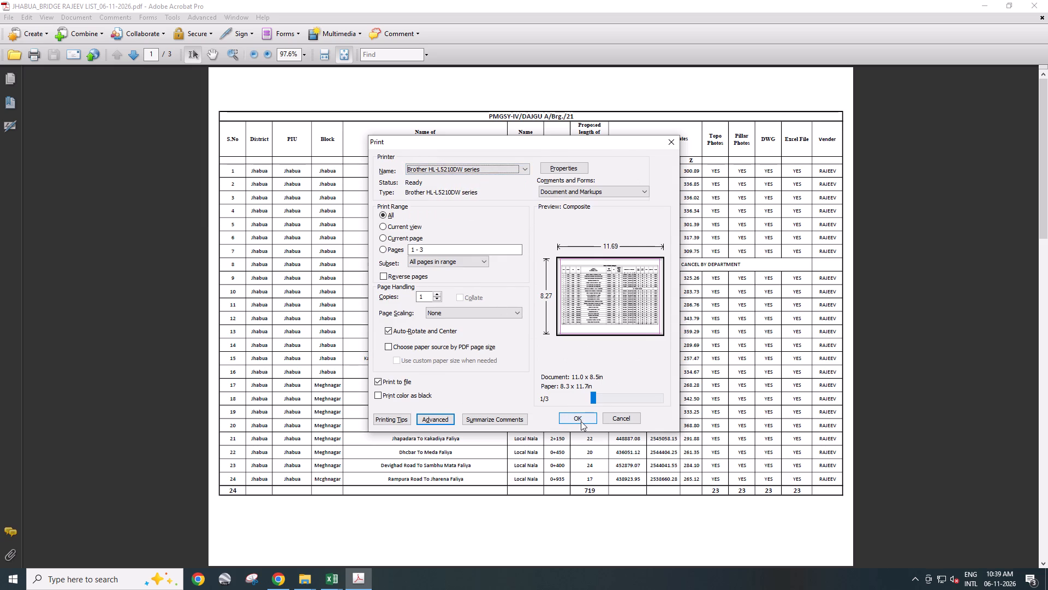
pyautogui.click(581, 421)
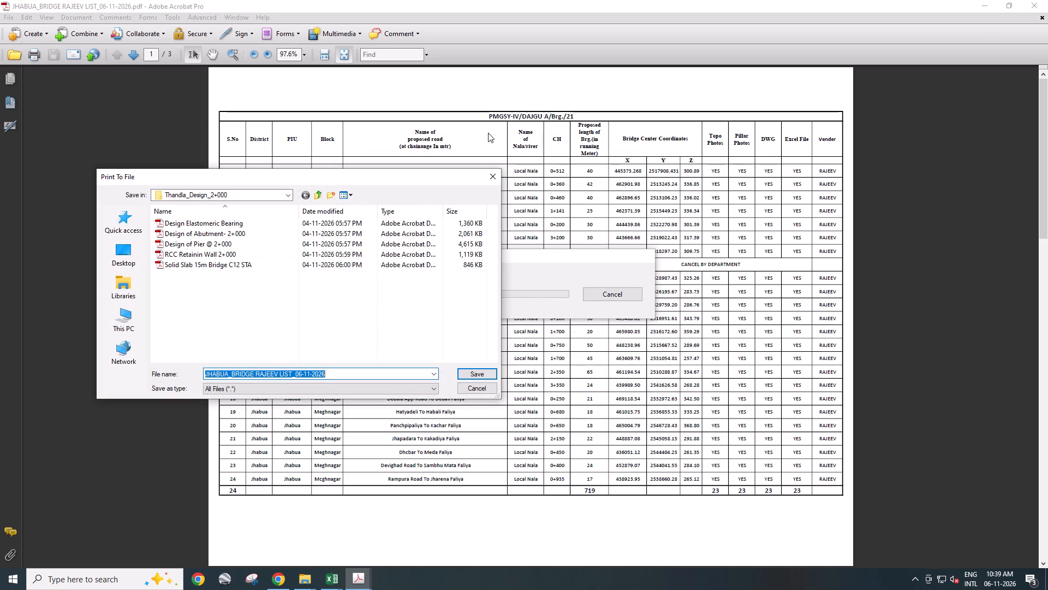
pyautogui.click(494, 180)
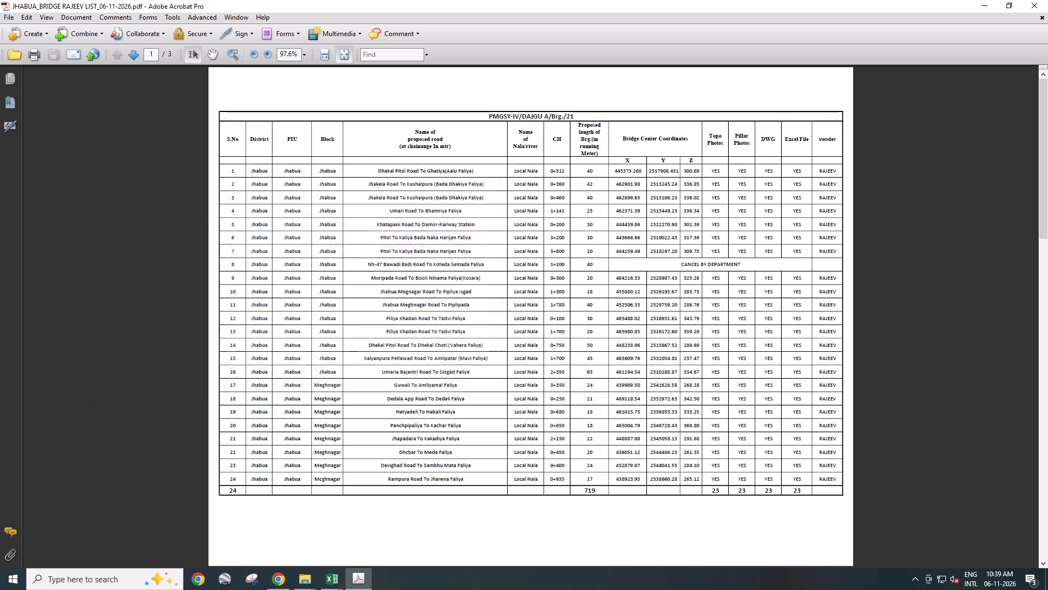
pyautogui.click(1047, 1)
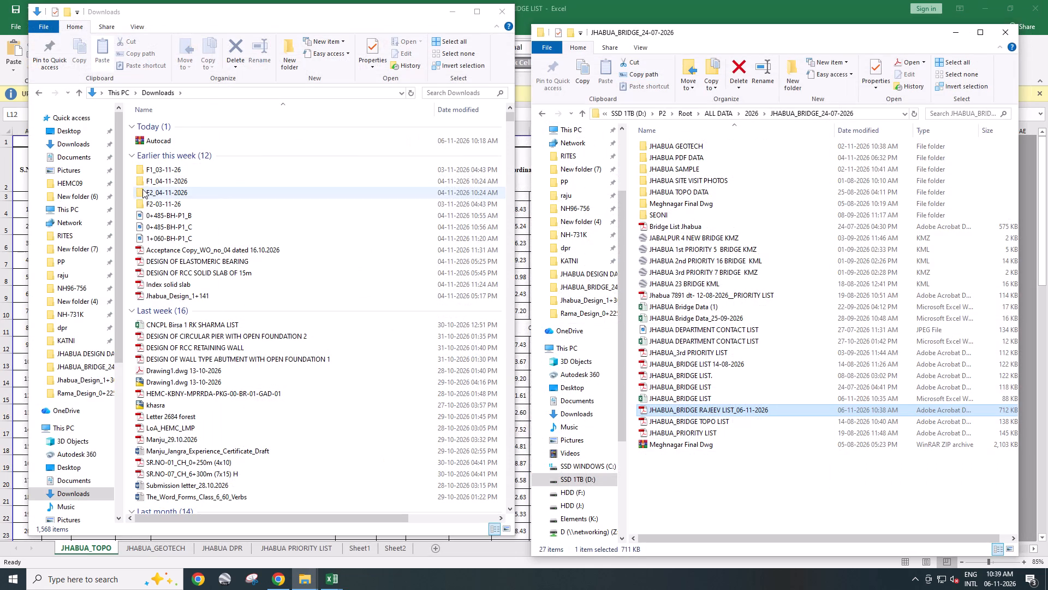
# Open JHABUA_BRIDGE RAJEEV LIST_06-11-2026 in Adobe Reader, start printing it and accept Adobe Reader as the default PDF application.
pyautogui.rightClick(661, 413)
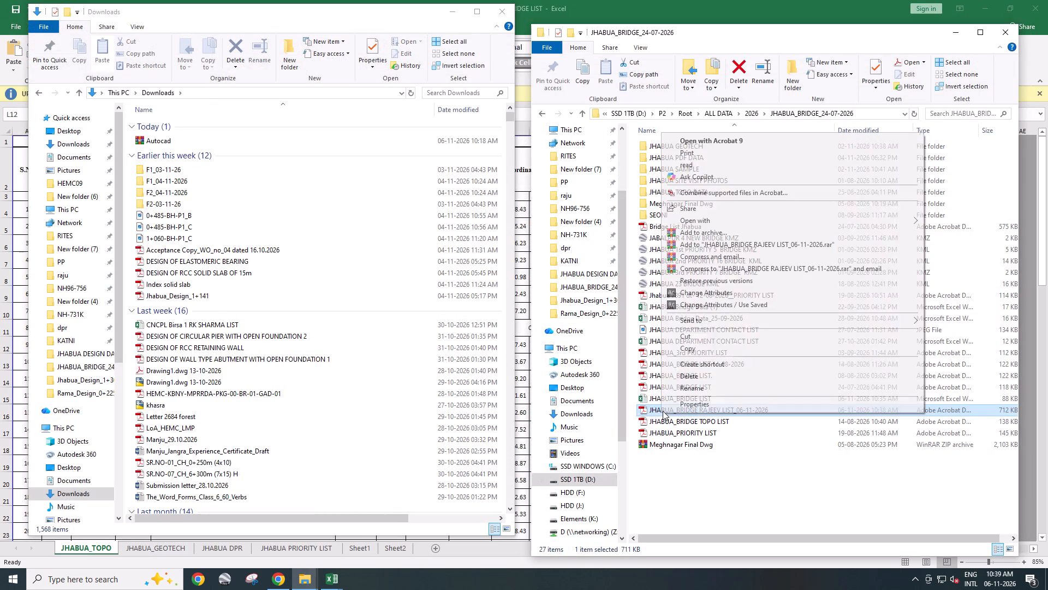
pyautogui.click(713, 225)
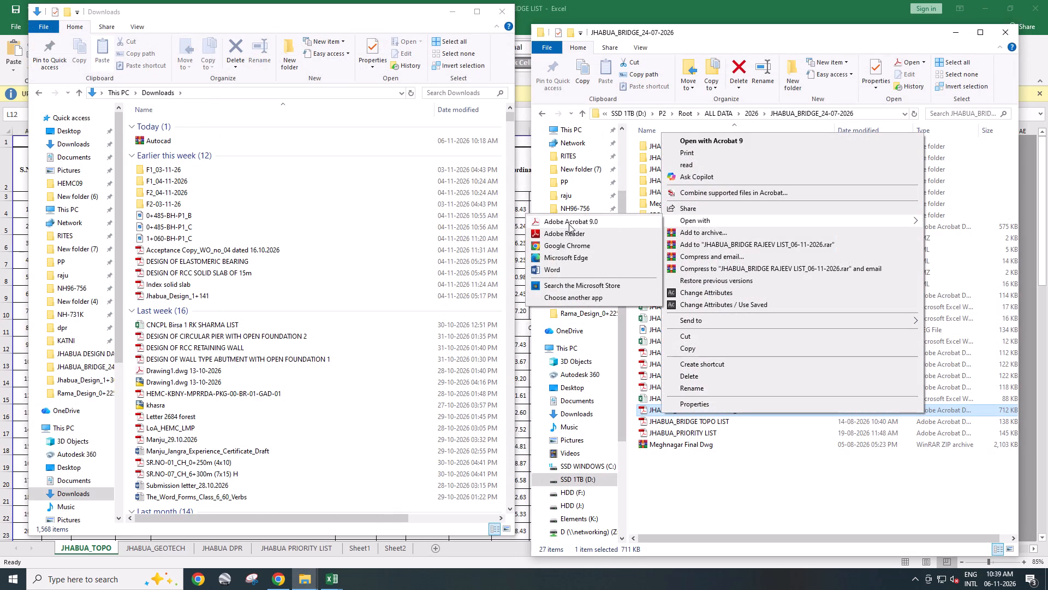
pyautogui.click(572, 233)
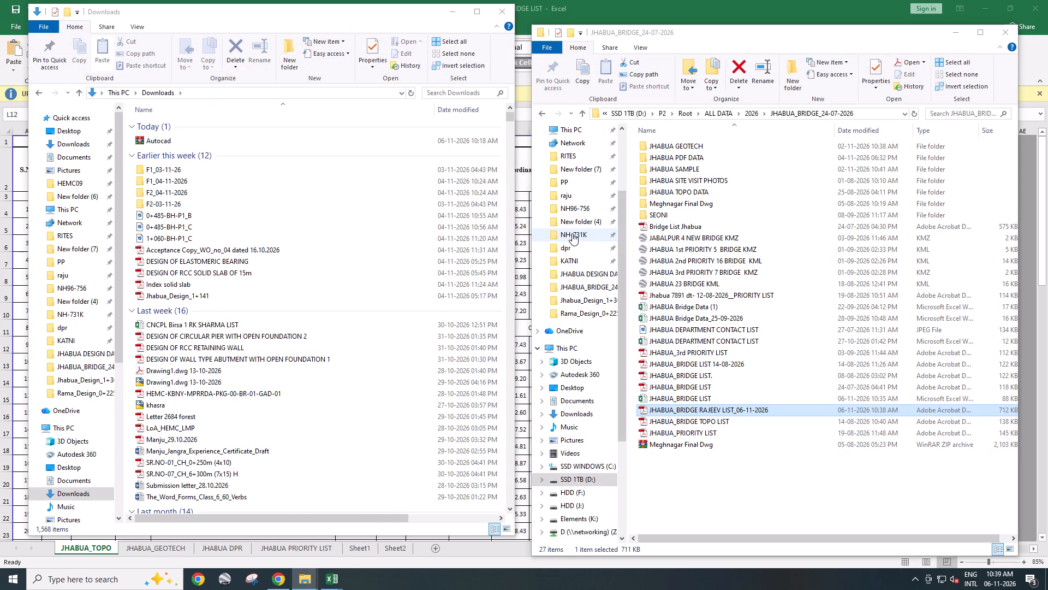
pyautogui.click(525, 15)
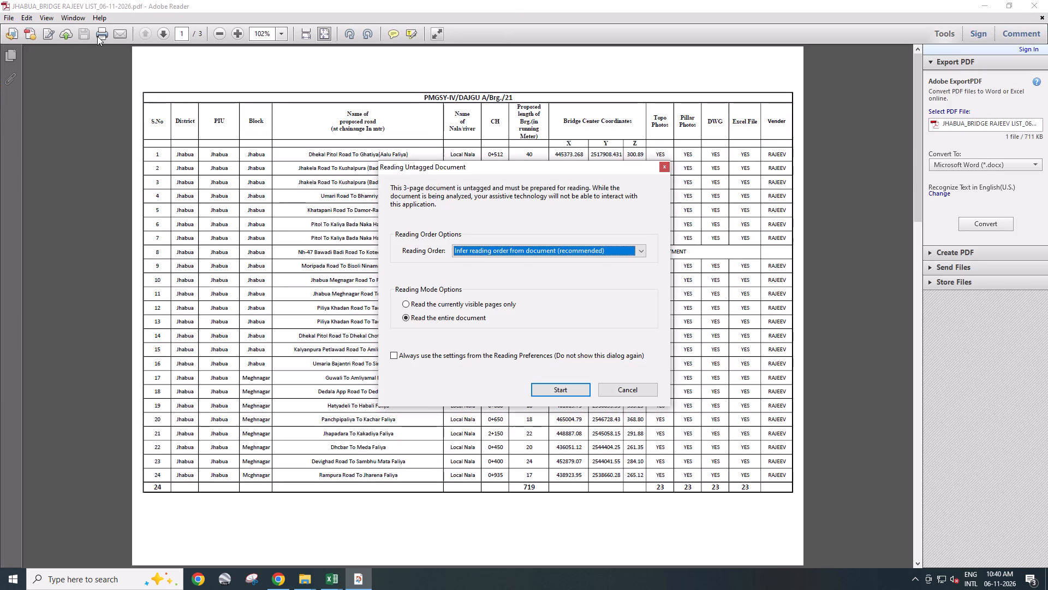
pyautogui.click(97, 36)
pyautogui.click(604, 314)
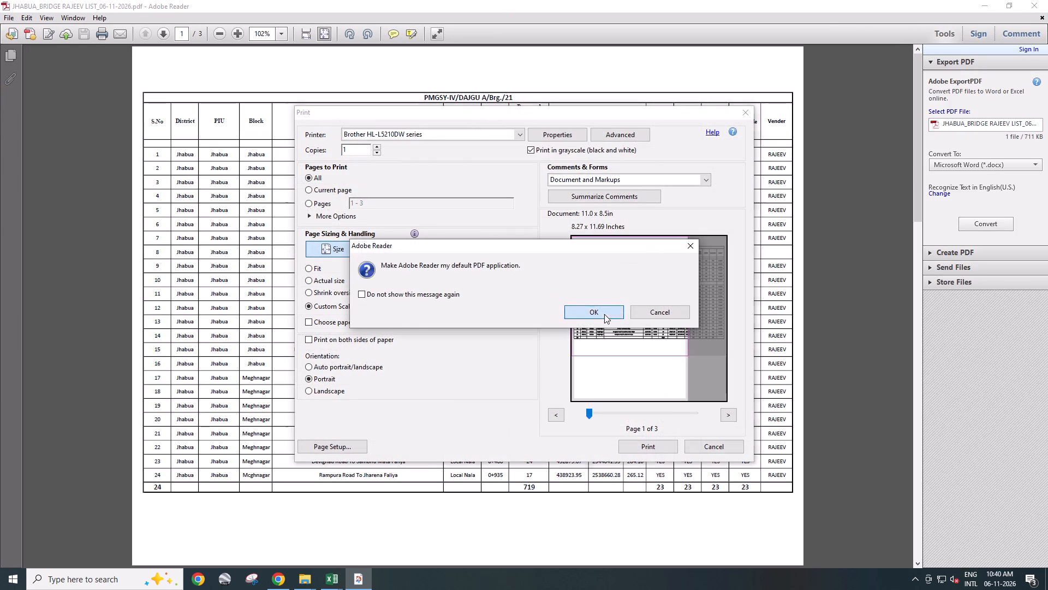